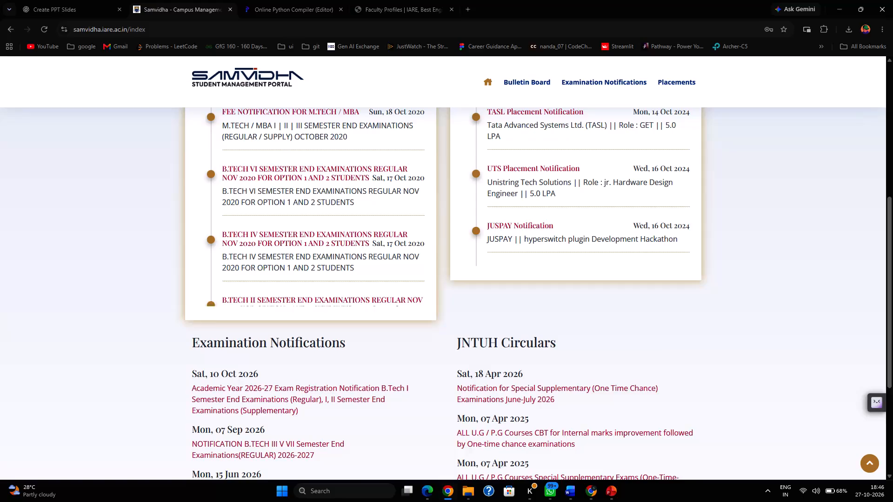
Check the PowerPoint video export, and upload Shared_Storage_in_Clusters_13_Slides.mp4 from Downloads to the compiler constructor folder in Google Drive.
{"action": "left_click", "coordinate": [616, 493]}
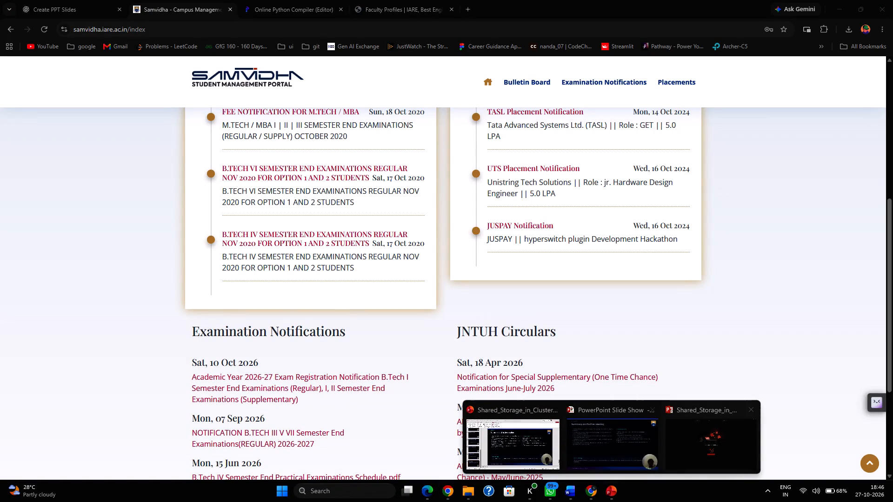
{"action": "left_click", "coordinate": [684, 442]}
{"action": "scroll", "coordinate": [570, 501], "scroll_direction": "down", "scroll_amount": 1}
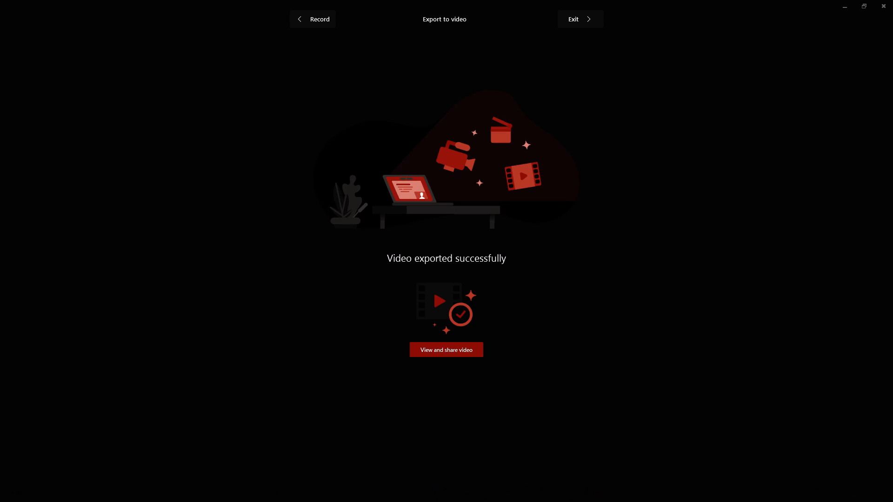
{"action": "scroll", "coordinate": [570, 501], "scroll_direction": "down", "scroll_amount": 1}
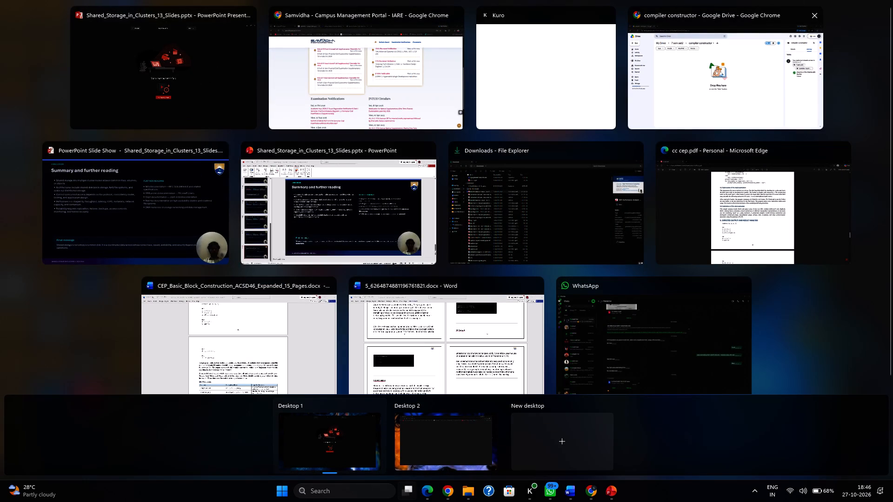
{"action": "left_click", "coordinate": [712, 78]}
{"action": "right_click", "coordinate": [566, 187]}
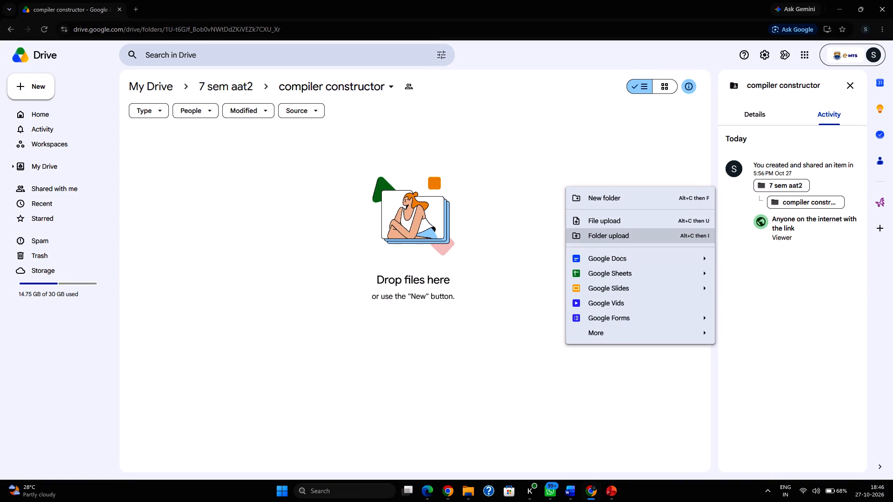
{"action": "left_click", "coordinate": [610, 225]}
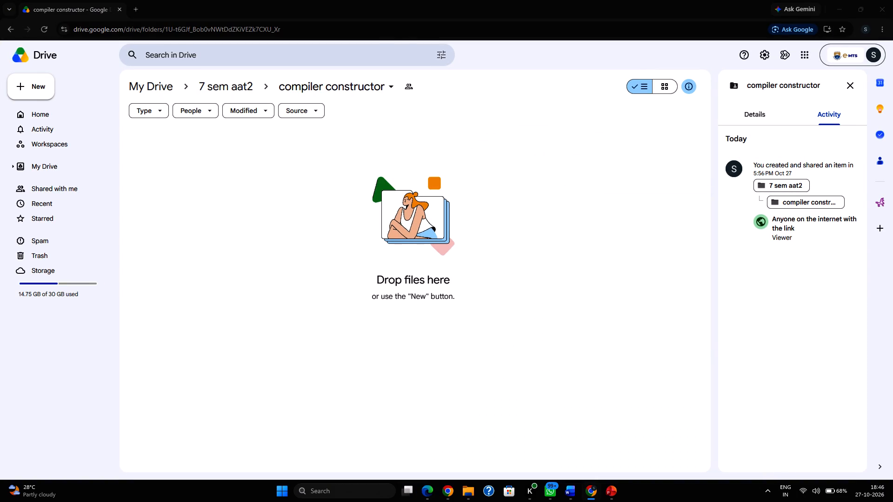
{"action": "left_click", "coordinate": [107, 88]}
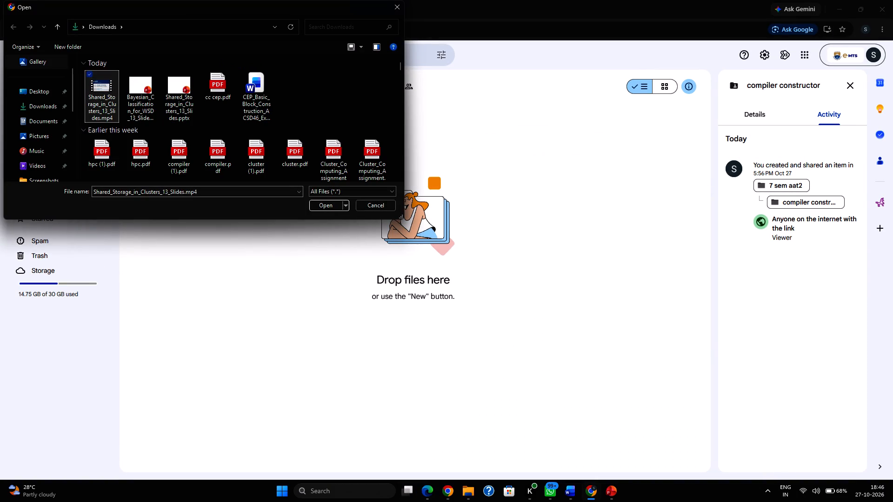
{"action": "left_click", "coordinate": [326, 204]}
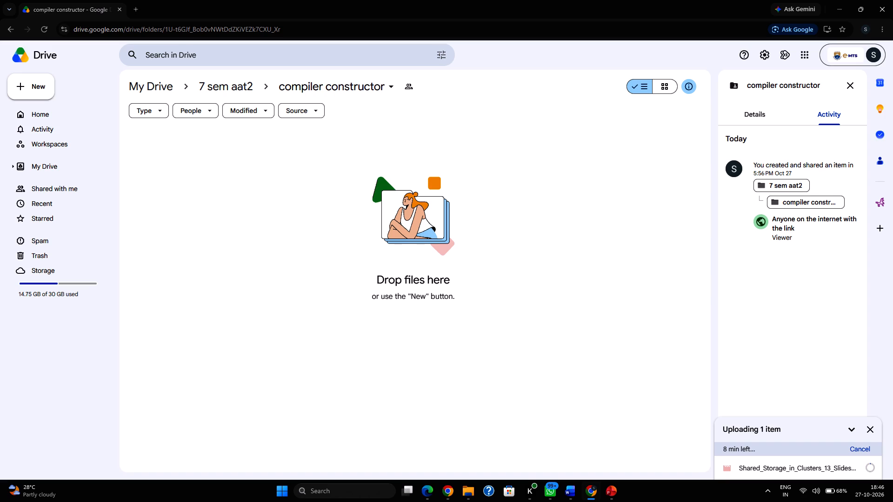
Switch to the CEP_Basic_Block_Construction_ACSD46_Expanded_15_Pages report in Word and look over its cover page and self-assessment form.
{"action": "left_click", "coordinate": [573, 492]}
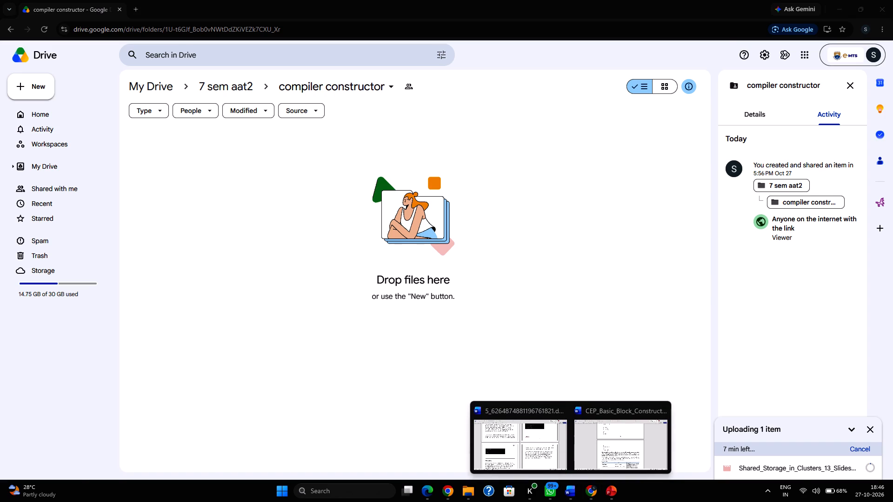
{"action": "left_click", "coordinate": [620, 446]}
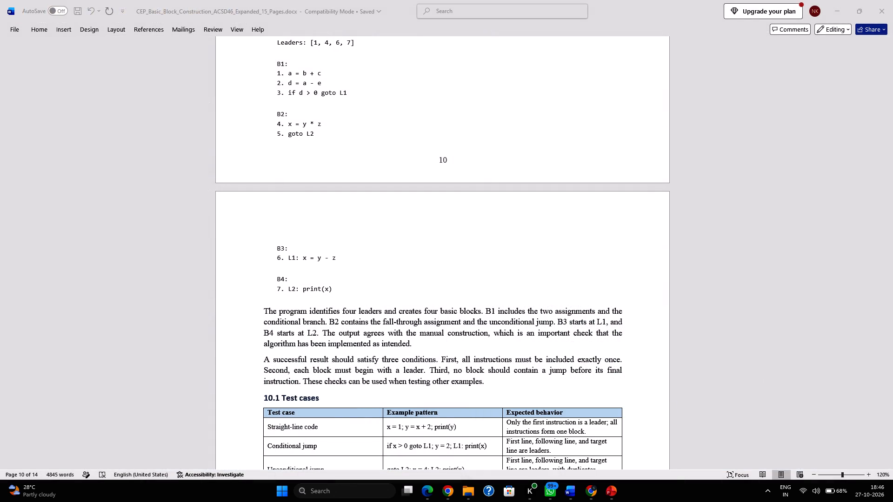
{"action": "scroll", "coordinate": [586, 315], "scroll_direction": "up", "scroll_amount": 18}
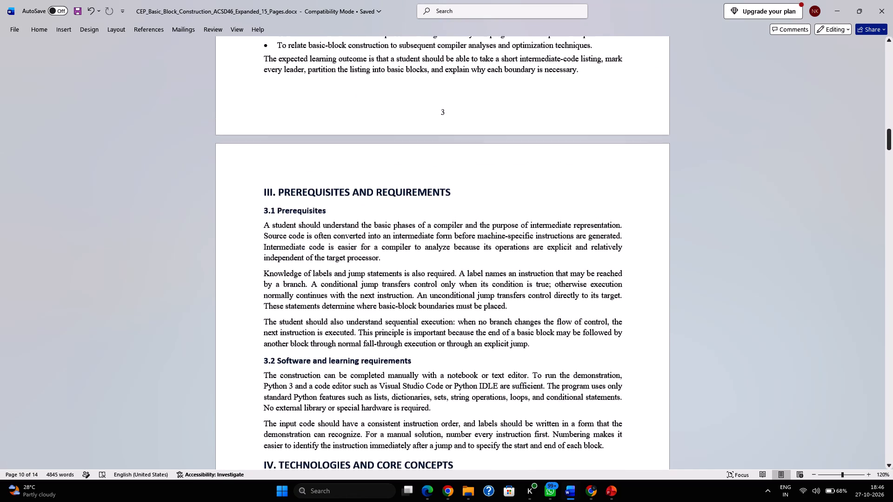
{"action": "scroll", "coordinate": [586, 315], "scroll_direction": "up", "scroll_amount": 8}
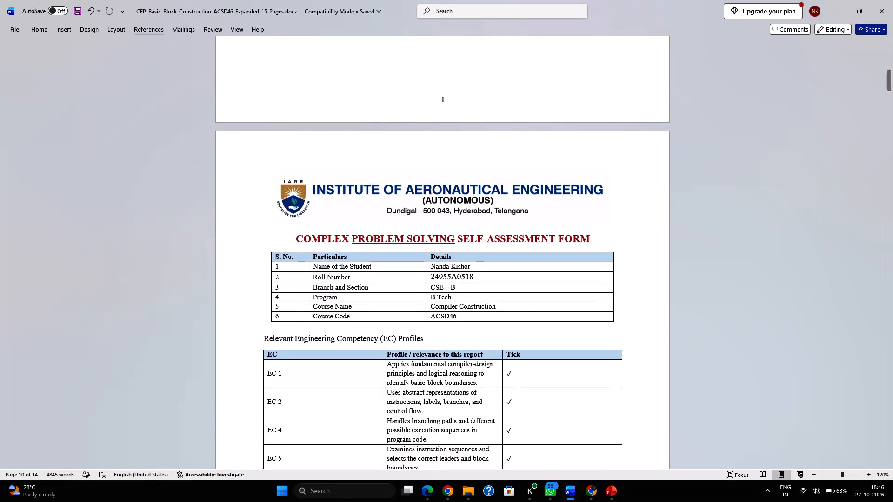
{"action": "left_click", "coordinate": [239, 32]}
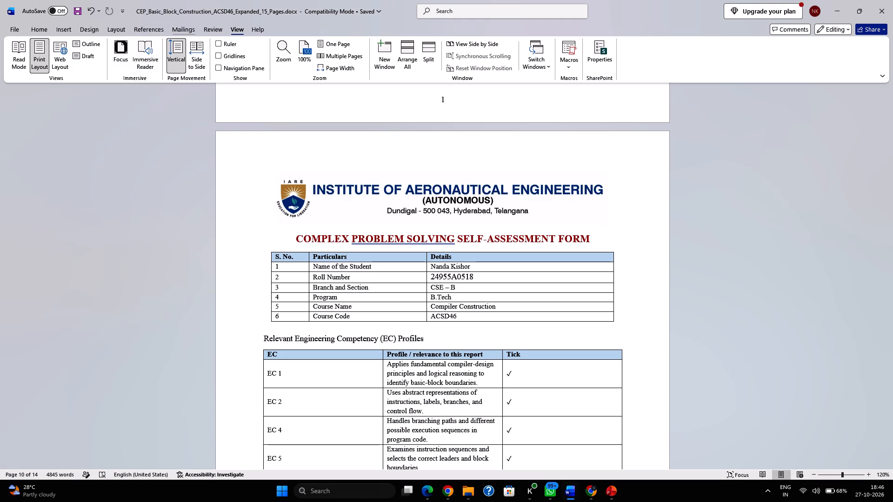
{"action": "left_click", "coordinate": [119, 29]}
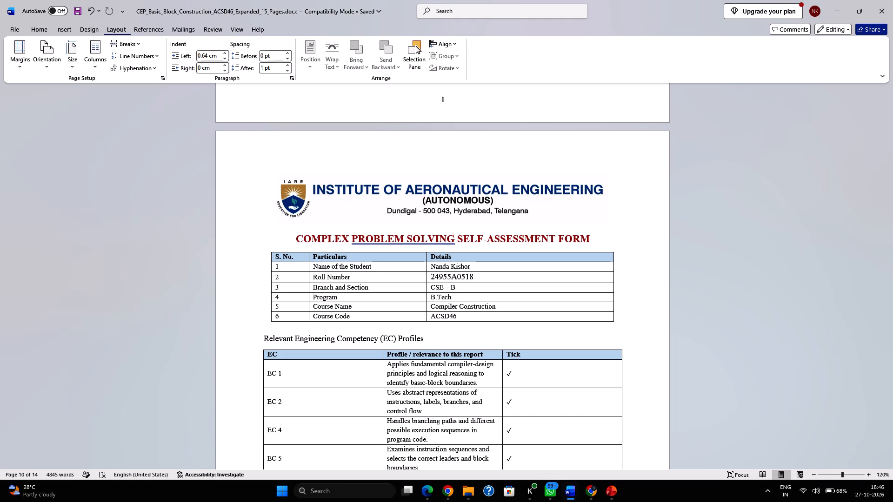
{"action": "left_click", "coordinate": [94, 33]}
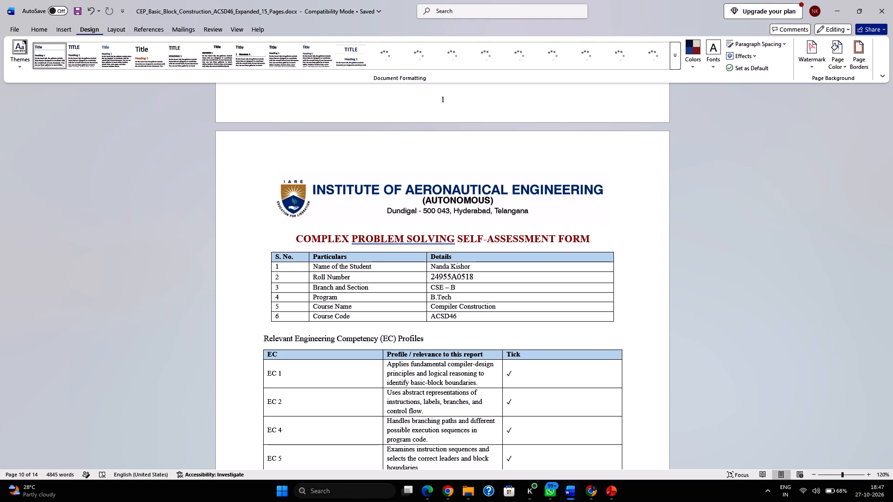
{"action": "scroll", "coordinate": [313, 247], "scroll_direction": "down", "scroll_amount": 2}
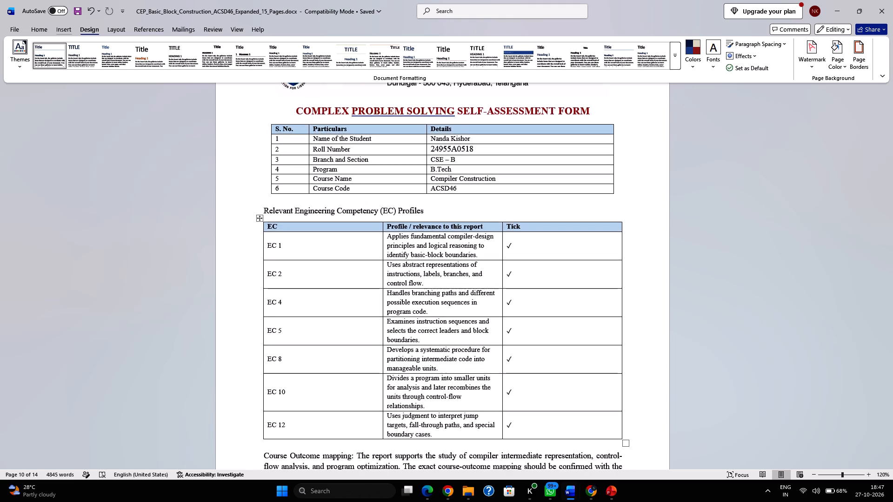
{"action": "scroll", "coordinate": [313, 247], "scroll_direction": "down", "scroll_amount": 5}
{"action": "scroll", "coordinate": [313, 247], "scroll_direction": "up", "scroll_amount": 6}
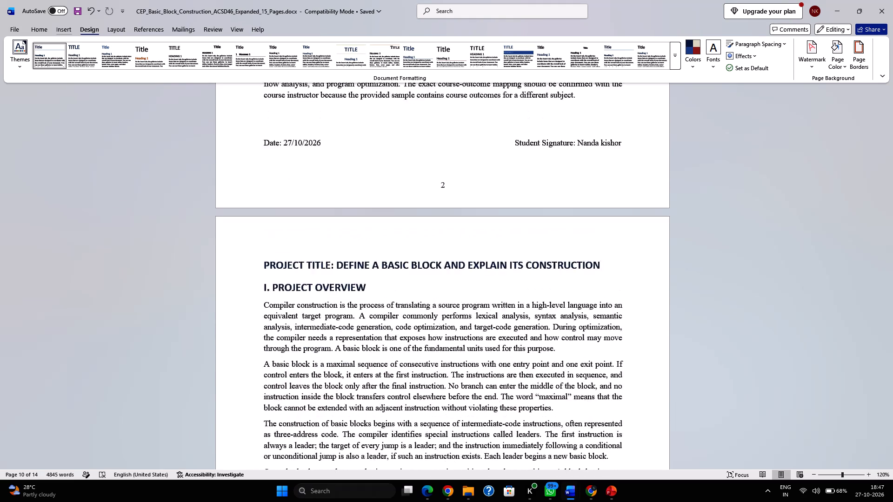
{"action": "scroll", "coordinate": [313, 247], "scroll_direction": "up", "scroll_amount": 6}
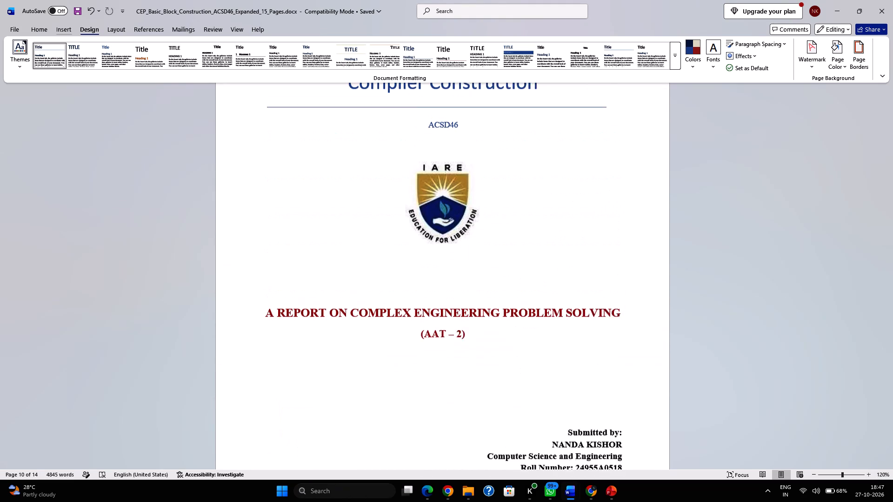
{"action": "scroll", "coordinate": [313, 247], "scroll_direction": "down", "scroll_amount": 8}
{"action": "scroll", "coordinate": [313, 247], "scroll_direction": "up", "scroll_amount": 1}
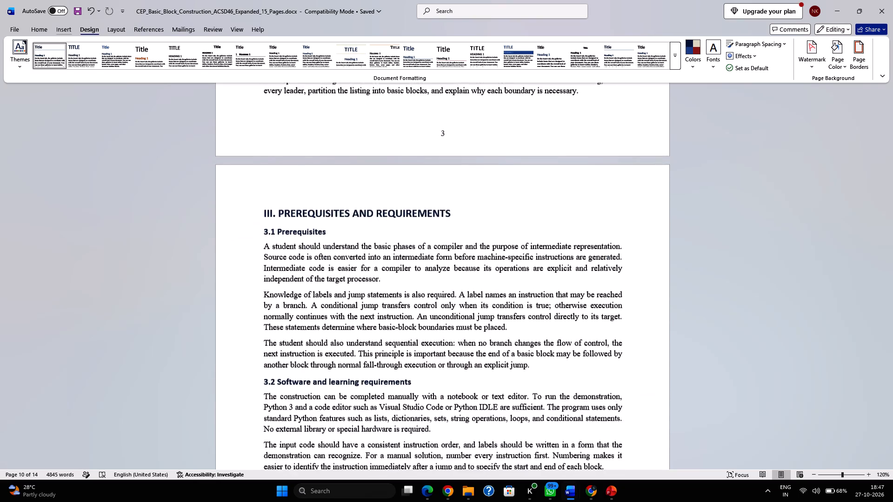
{"action": "scroll", "coordinate": [313, 247], "scroll_direction": "up", "scroll_amount": 3}
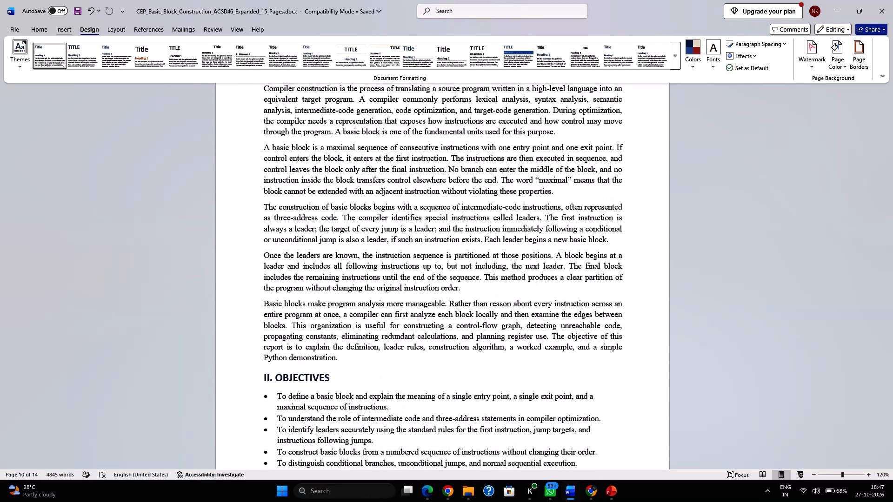
{"action": "scroll", "coordinate": [313, 247], "scroll_direction": "up", "scroll_amount": 1}
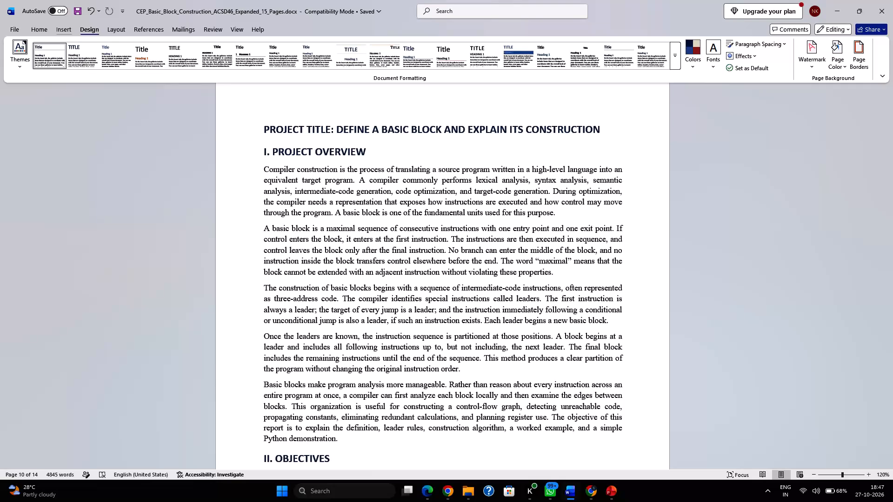
{"action": "scroll", "coordinate": [313, 247], "scroll_direction": "down", "scroll_amount": 2}
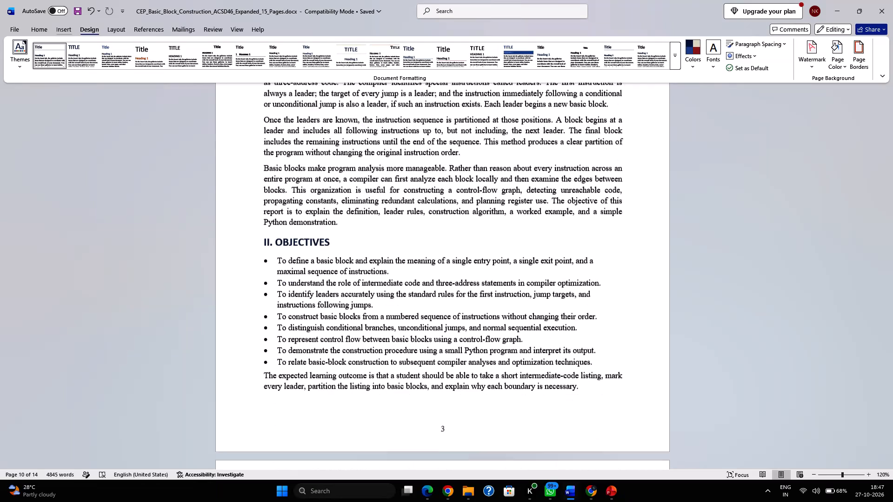
{"action": "scroll", "coordinate": [313, 247], "scroll_direction": "down", "scroll_amount": 1}
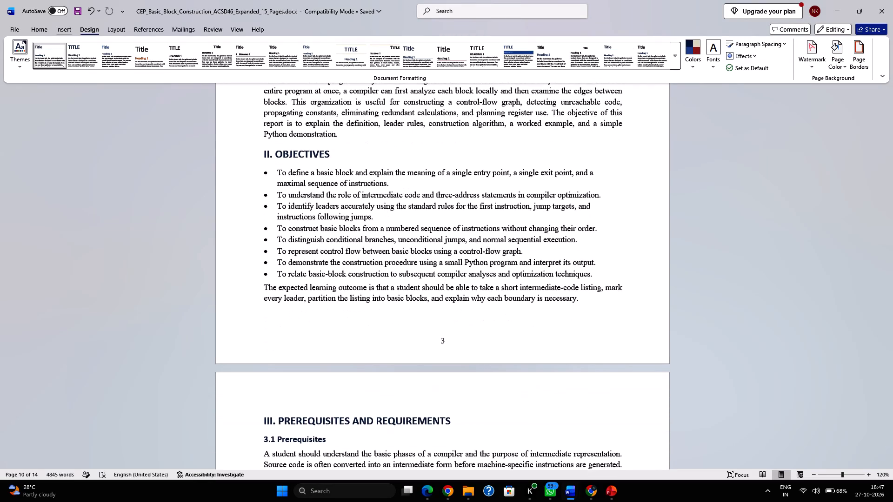
{"action": "scroll", "coordinate": [313, 247], "scroll_direction": "down", "scroll_amount": 2}
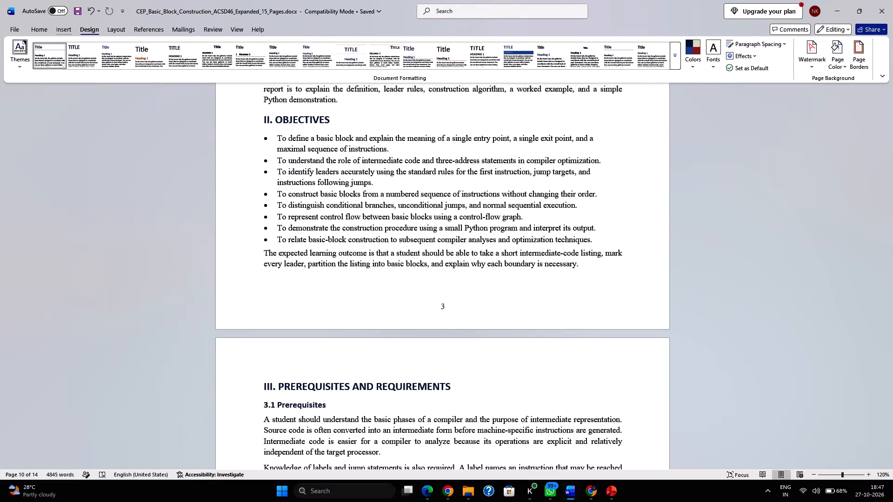
{"action": "scroll", "coordinate": [313, 247], "scroll_direction": "up", "scroll_amount": 4}
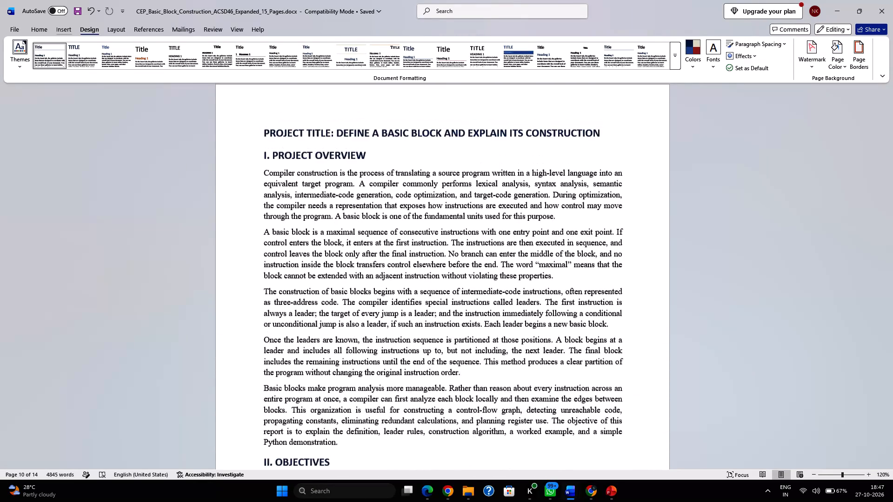
{"action": "scroll", "coordinate": [313, 247], "scroll_direction": "up", "scroll_amount": 1}
{"action": "scroll", "coordinate": [313, 247], "scroll_direction": "down", "scroll_amount": 5}
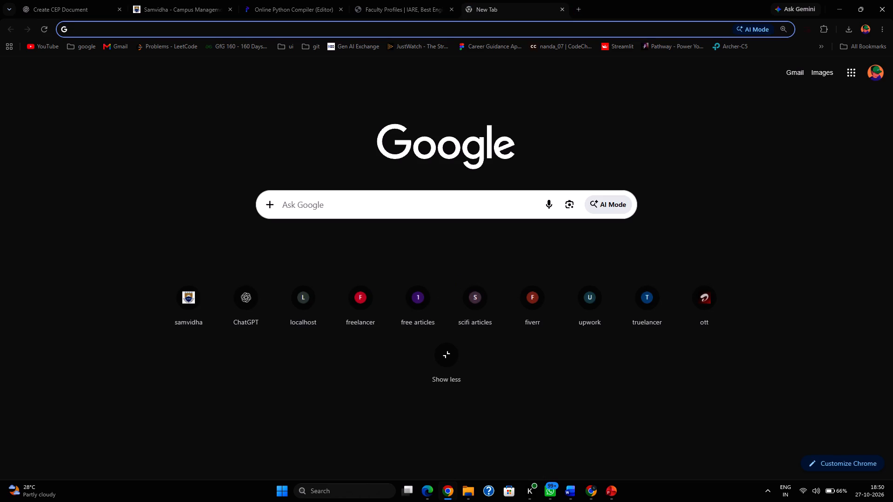
{"action": "type", "text": "word"}
{"action": "key", "text": "space"}
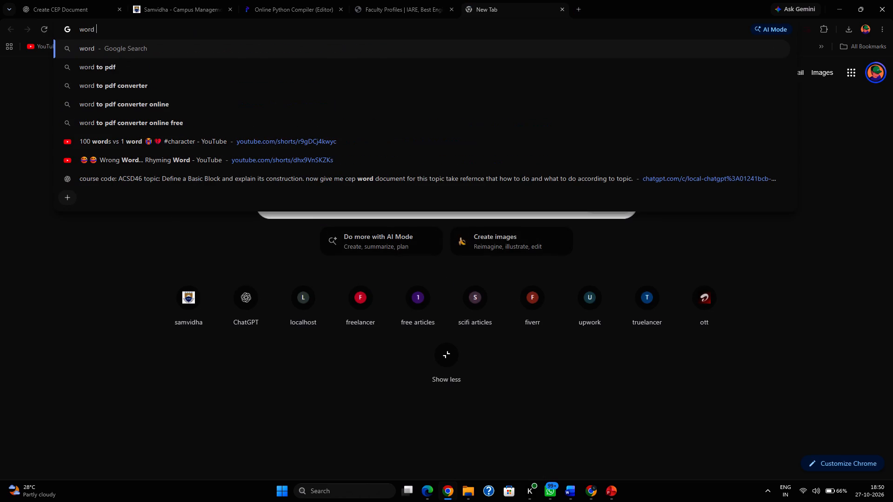
{"action": "type", "text": "to"}
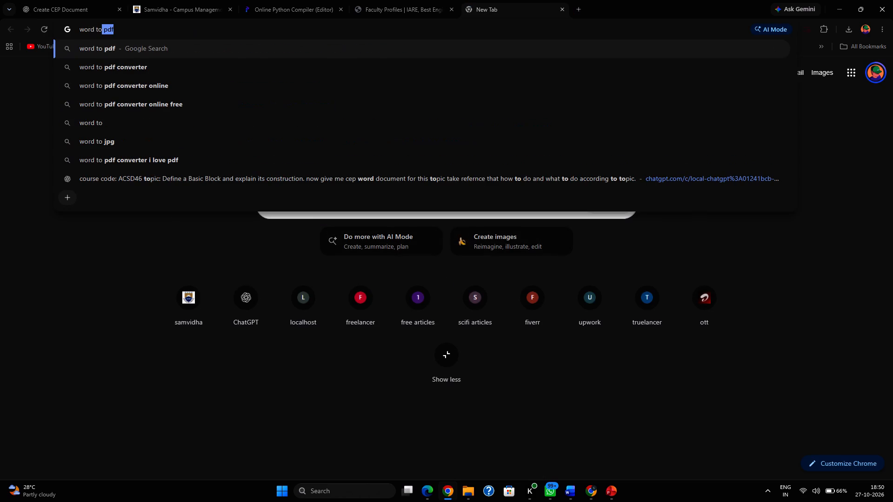
{"action": "key", "text": "space"}
{"action": "type", "text": "pp"}
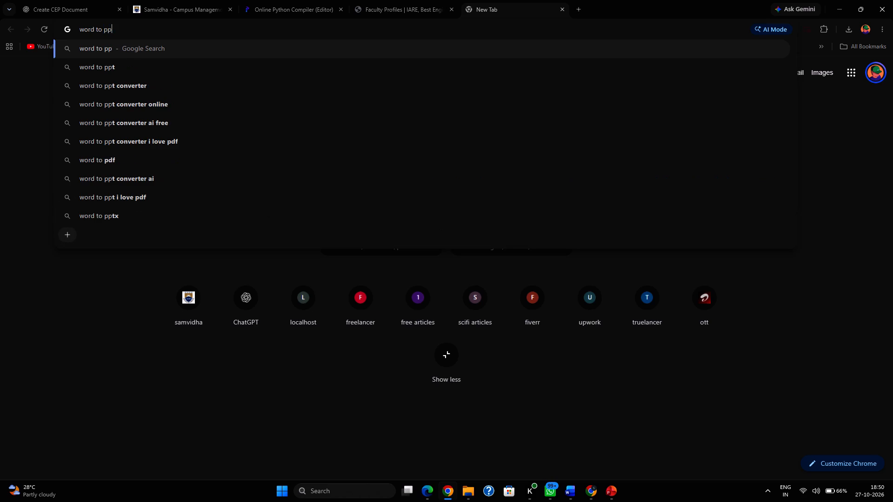
{"action": "left_click", "coordinate": [408, 79]}
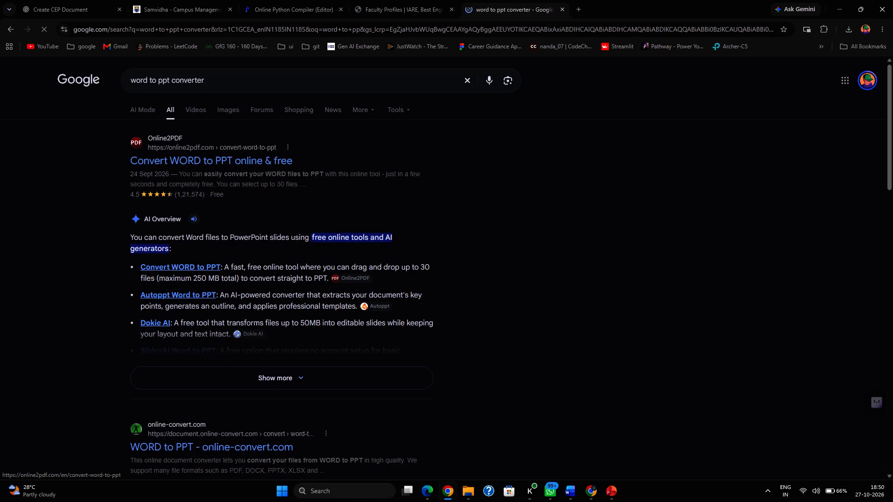
{"action": "left_click", "coordinate": [231, 157]}
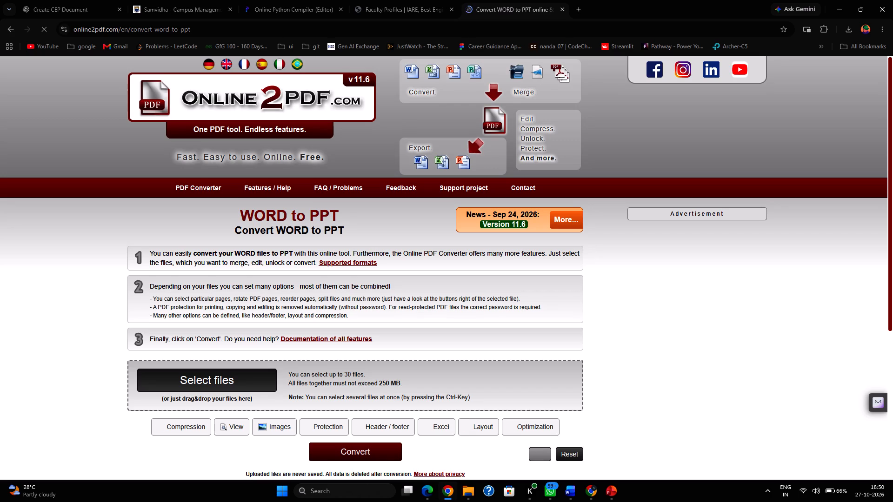
Upload CEP_Basic_Block_Construction_ACSD46_Expanded_15_Pages.docx from Downloads and convert it to PowerPoint 2003 (.ppt) without OCR.
{"action": "left_click", "coordinate": [230, 385]}
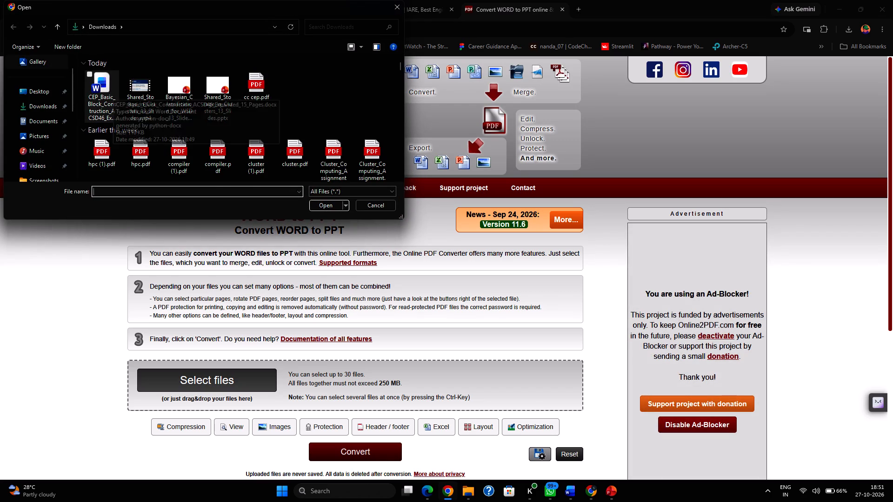
{"action": "left_click", "coordinate": [113, 92]}
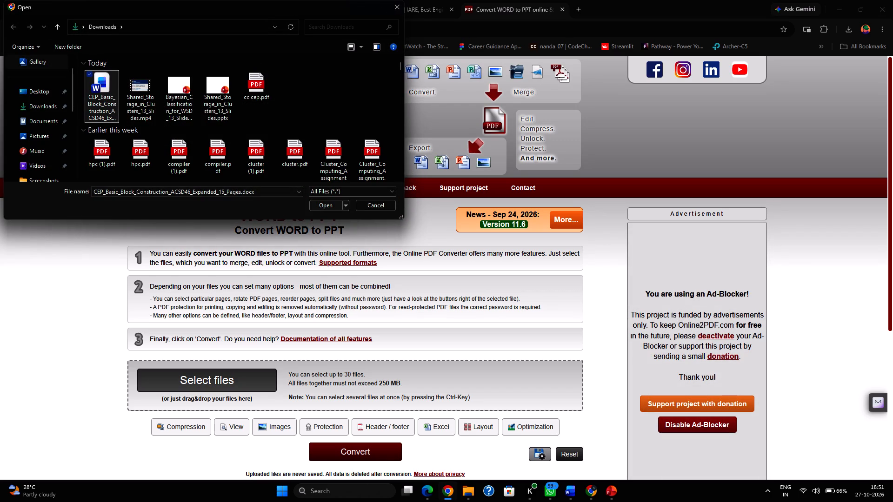
{"action": "left_click", "coordinate": [331, 204]}
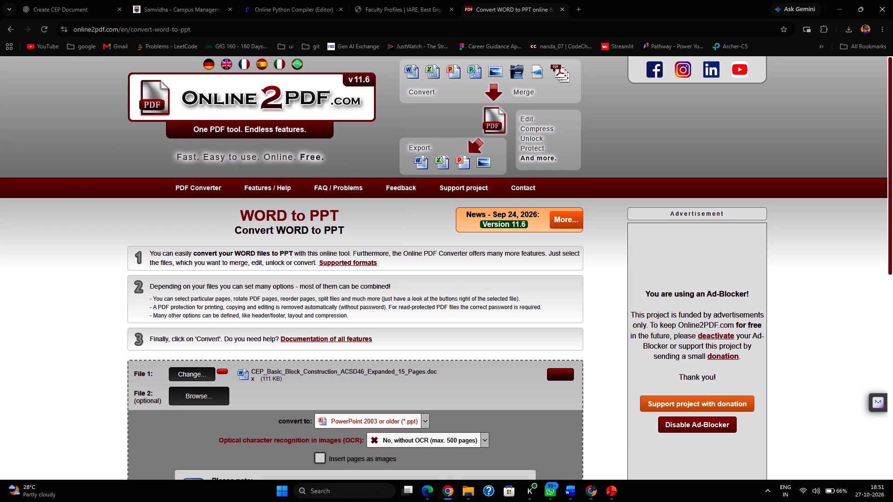
{"action": "scroll", "coordinate": [334, 284], "scroll_direction": "down", "scroll_amount": 4}
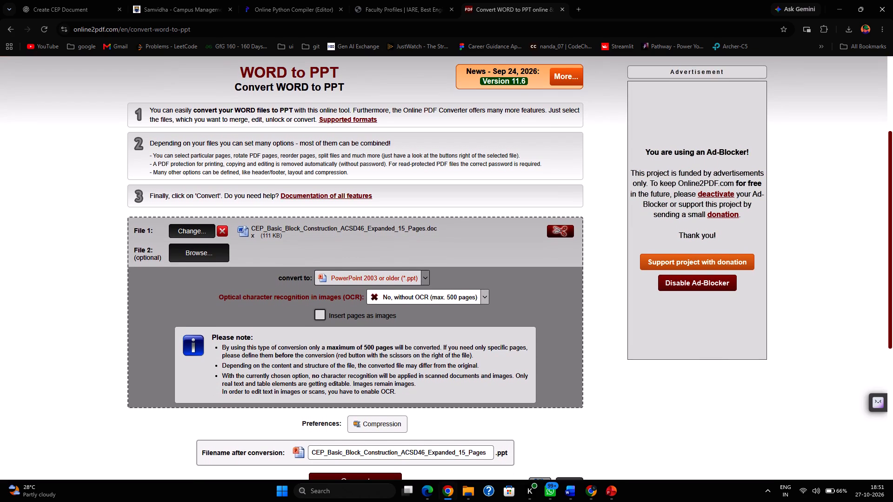
{"action": "scroll", "coordinate": [334, 284], "scroll_direction": "down", "scroll_amount": 1}
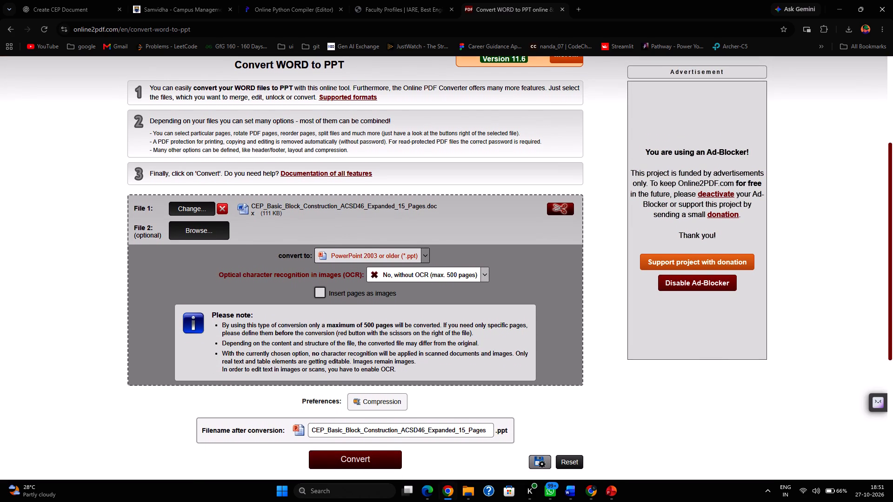
{"action": "scroll", "coordinate": [334, 284], "scroll_direction": "down", "scroll_amount": 1}
{"action": "left_click", "coordinate": [359, 435]}
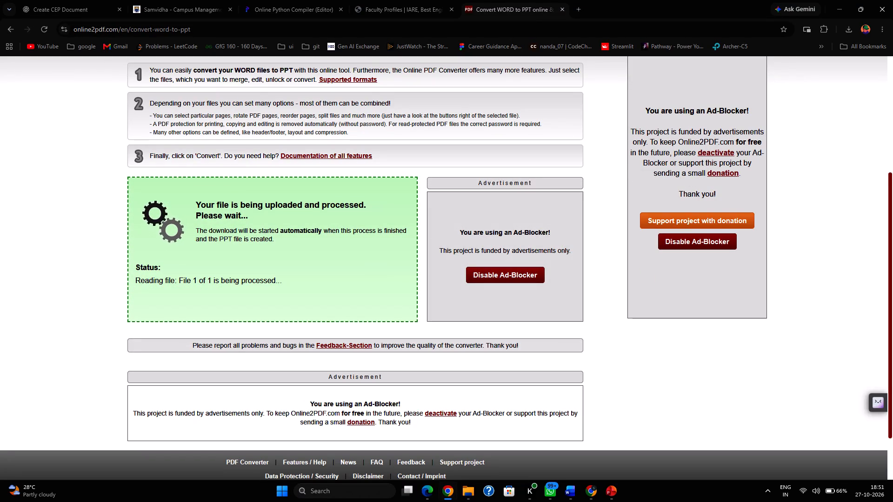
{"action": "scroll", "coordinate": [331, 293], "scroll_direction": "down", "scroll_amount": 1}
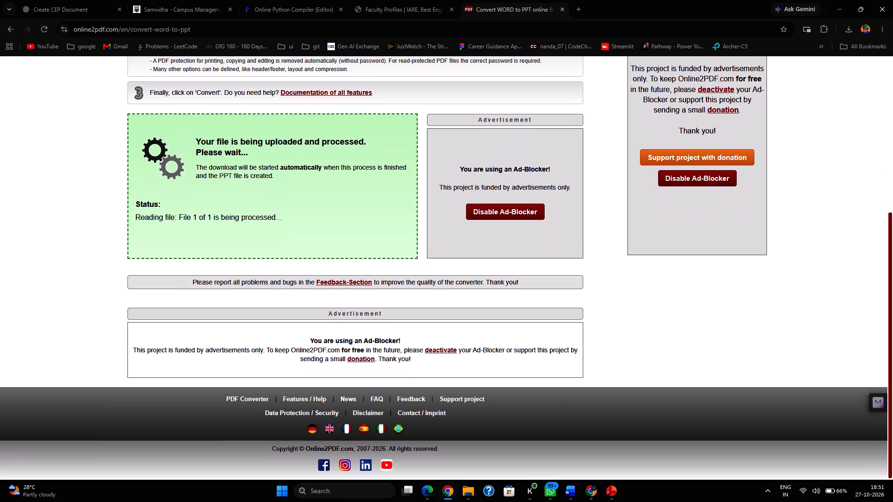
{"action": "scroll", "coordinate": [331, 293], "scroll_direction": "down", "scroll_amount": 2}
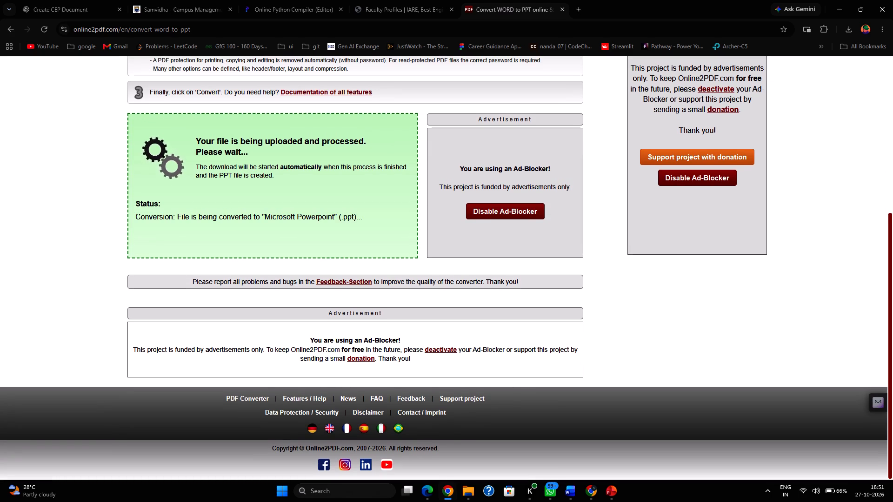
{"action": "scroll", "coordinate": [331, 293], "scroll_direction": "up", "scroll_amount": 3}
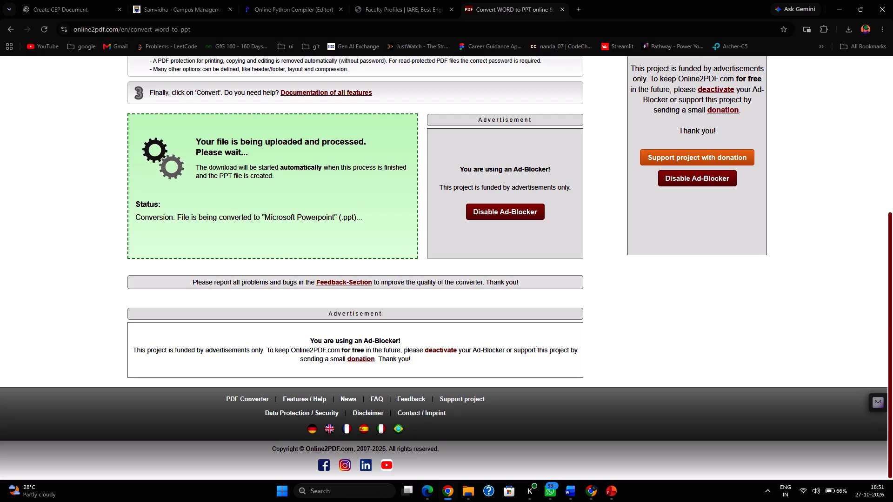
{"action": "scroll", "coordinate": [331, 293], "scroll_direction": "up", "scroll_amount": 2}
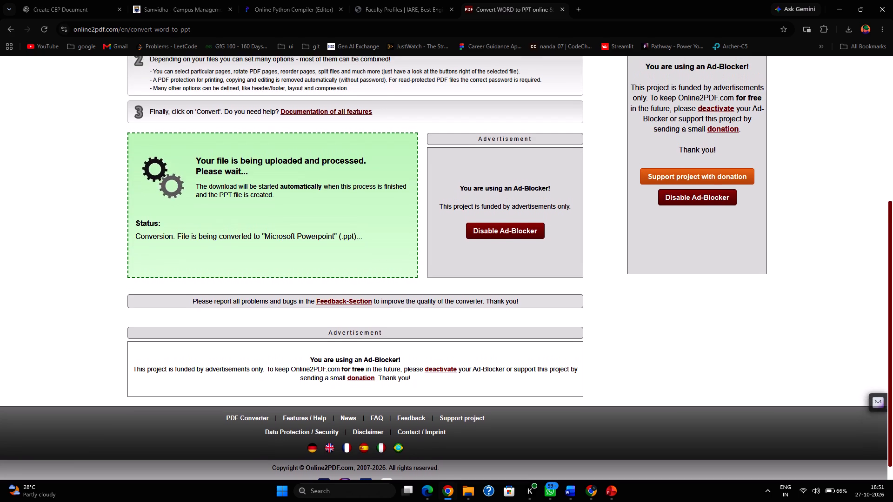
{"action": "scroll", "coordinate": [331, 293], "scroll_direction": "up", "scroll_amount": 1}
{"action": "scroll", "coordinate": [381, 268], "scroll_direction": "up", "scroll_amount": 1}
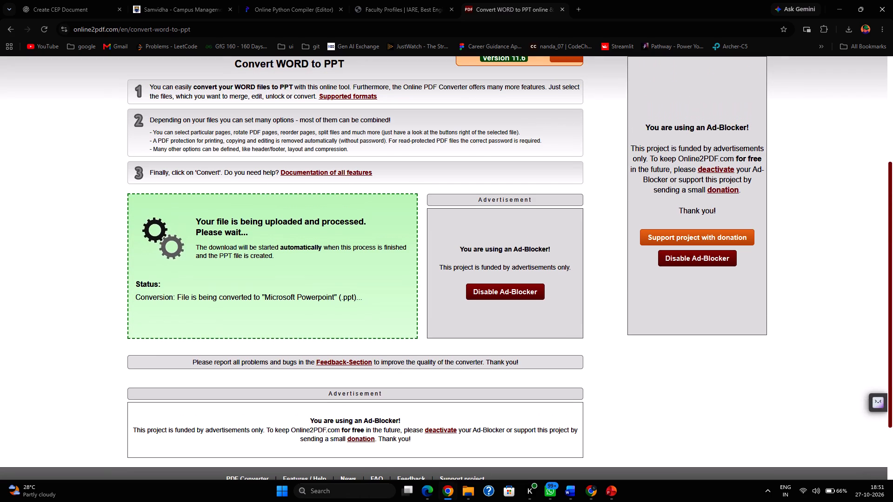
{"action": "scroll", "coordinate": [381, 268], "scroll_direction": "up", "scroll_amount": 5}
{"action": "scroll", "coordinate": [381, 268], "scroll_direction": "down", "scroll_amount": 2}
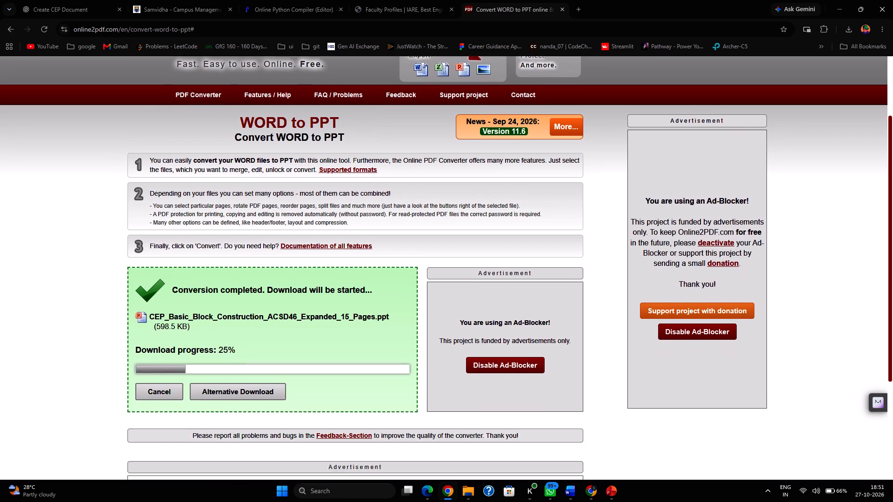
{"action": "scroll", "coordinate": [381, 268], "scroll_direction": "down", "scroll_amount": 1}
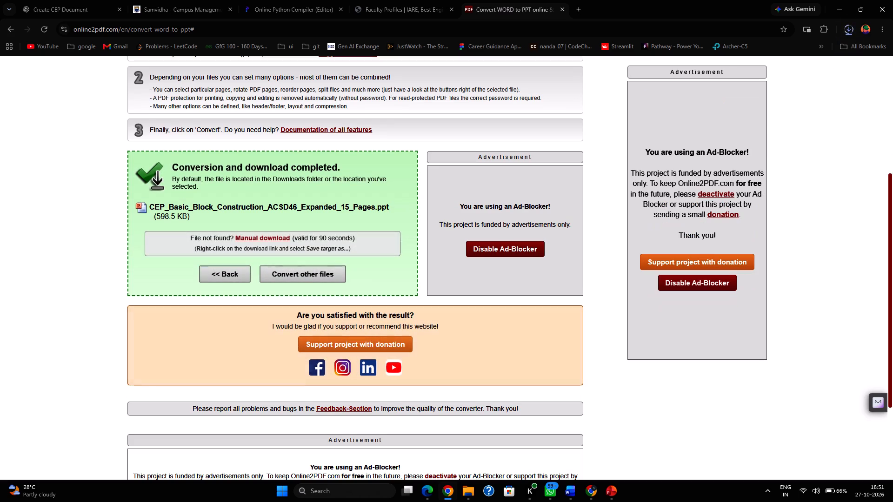
Open the downloaded CEP_Basic_Block_Construction_ACSD46_Expanded_15_Pages.ppt in PowerPoint and enable editing.
{"action": "left_click", "coordinate": [806, 51]}
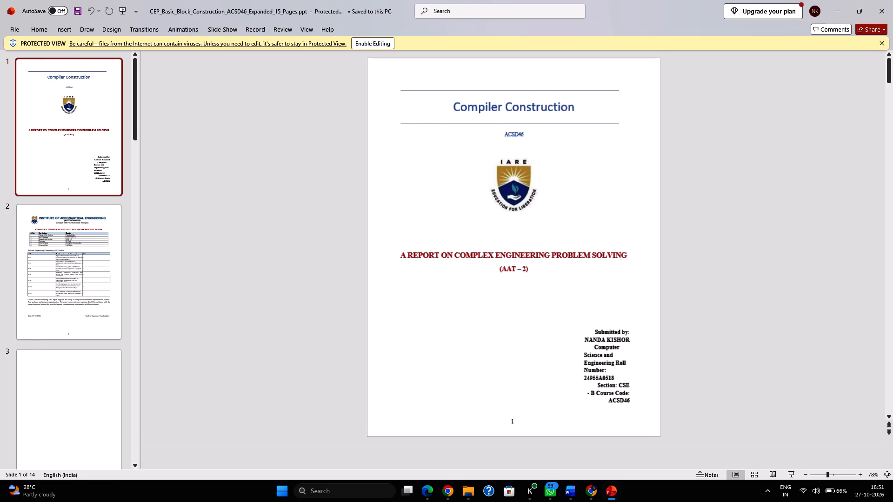
{"action": "left_click", "coordinate": [384, 40]}
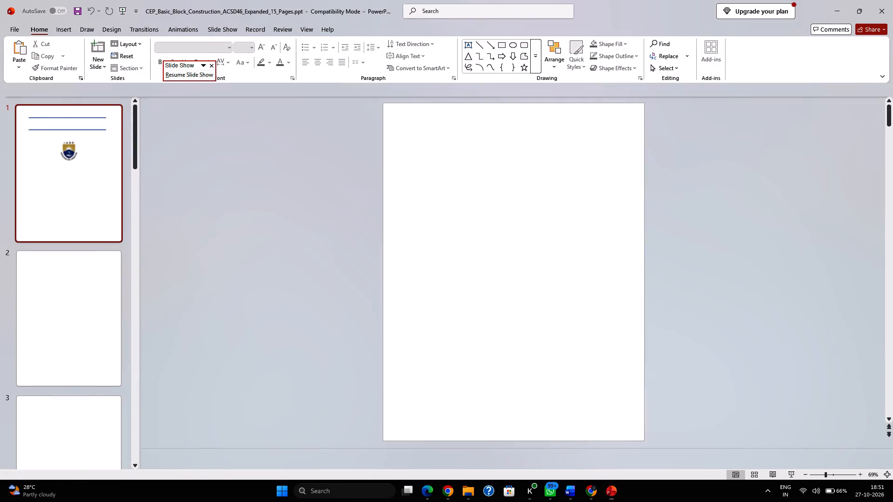
Look through the converted slides as far as the General Algorithm and Pseudocode slide and return to the cover slide.
{"action": "scroll", "coordinate": [518, 280], "scroll_direction": "down", "scroll_amount": 4}
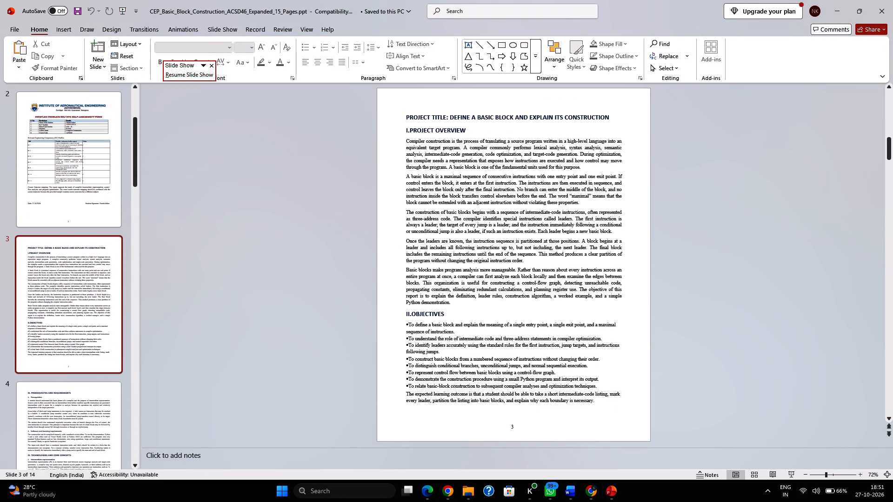
{"action": "scroll", "coordinate": [518, 280], "scroll_direction": "down", "scroll_amount": 15}
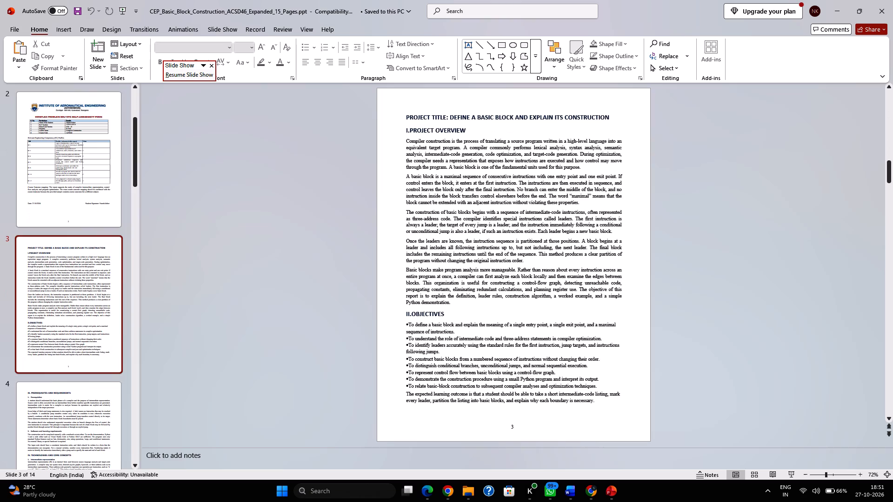
{"action": "key", "text": "Down"}
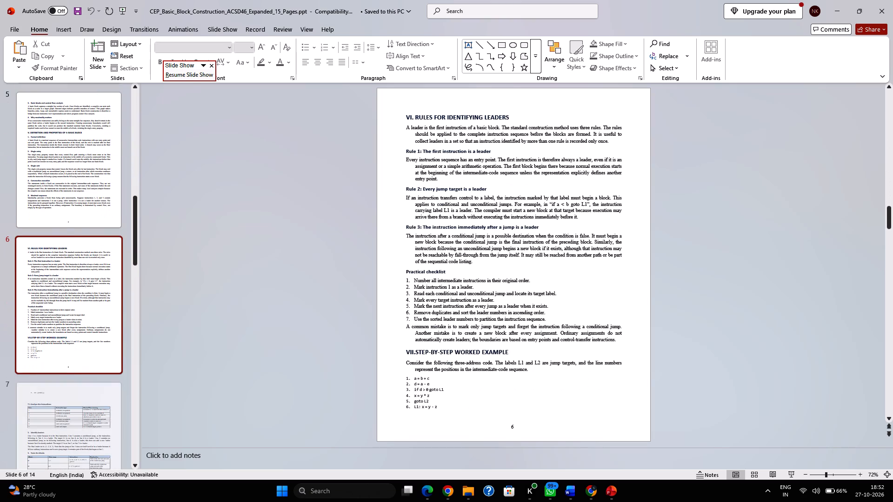
{"action": "key", "text": "Down"}
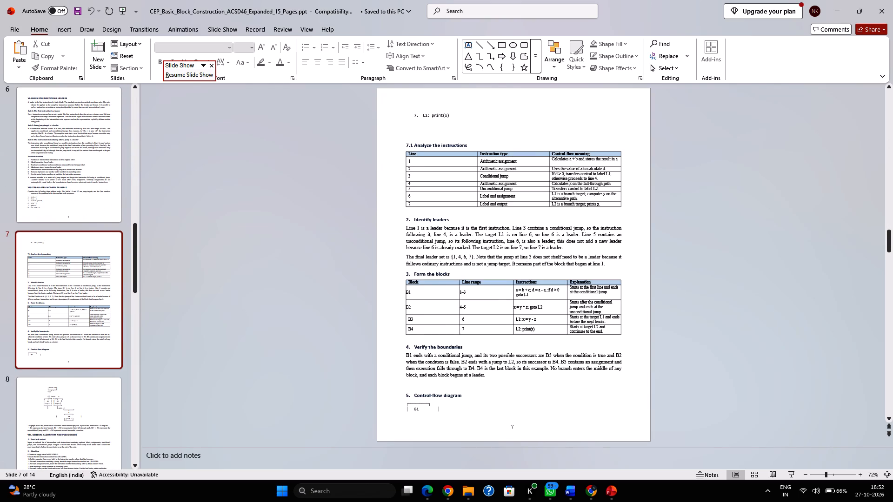
{"action": "key", "text": "Down"}
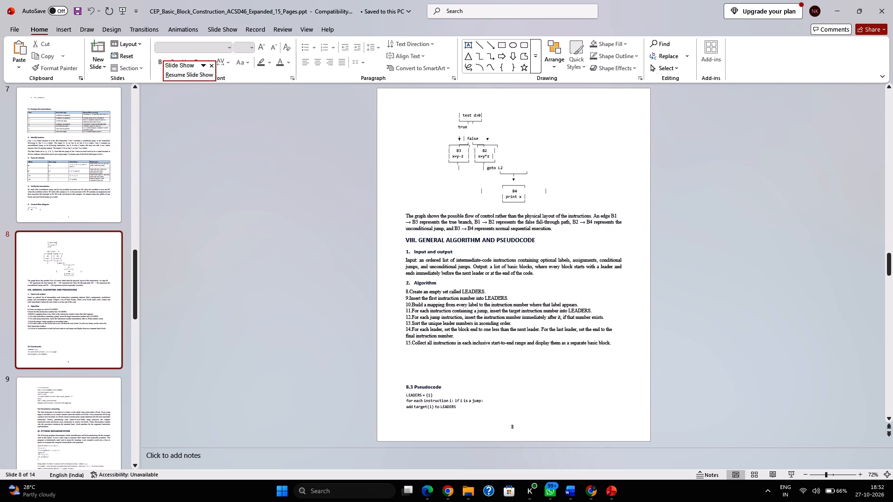
{"action": "key", "text": "Up"}
{"action": "key", "text": "Up"}
{"action": "key", "text": "Up"}
{"action": "key", "text": "Up"}
{"action": "key", "text": "Up"}
{"action": "key", "text": "Up"}
{"action": "key", "text": "Up"}
{"action": "key", "text": "Up"}
{"action": "key", "text": "Up"}
{"action": "key", "text": "Up"}
{"action": "key", "text": "Up"}
{"action": "key", "text": "Up"}
{"action": "key", "text": "Up"}
{"action": "key", "text": "Up"}
{"action": "key", "text": "Up"}
{"action": "key", "text": "Up"}
{"action": "key", "text": "Up"}
{"action": "key", "text": "Up"}
{"action": "key", "text": "Up"}
{"action": "key", "text": "Up"}
{"action": "key", "text": "Up"}
{"action": "key", "text": "Up"}
{"action": "key", "text": "Up"}
{"action": "key", "text": "Up"}
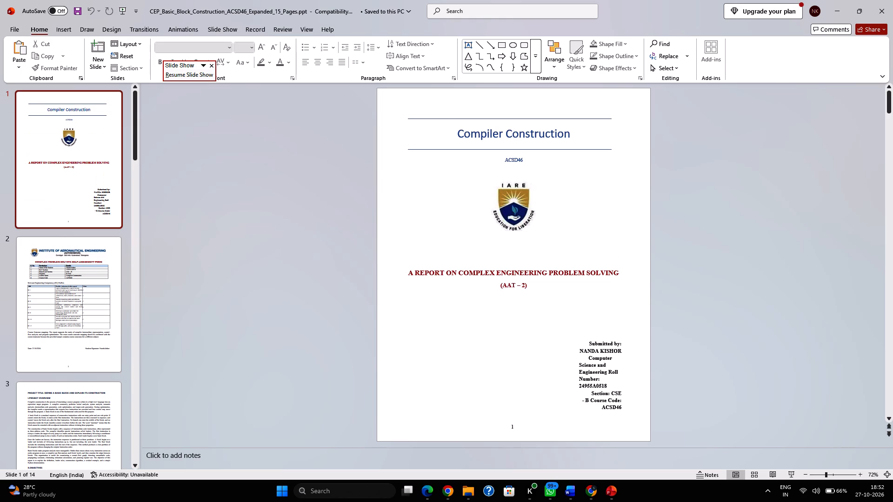
Join the line beginning with "Computer" to the student's name line in the cover slide's submission details.
{"action": "left_click", "coordinate": [591, 359]}
{"action": "key", "text": "Left"}
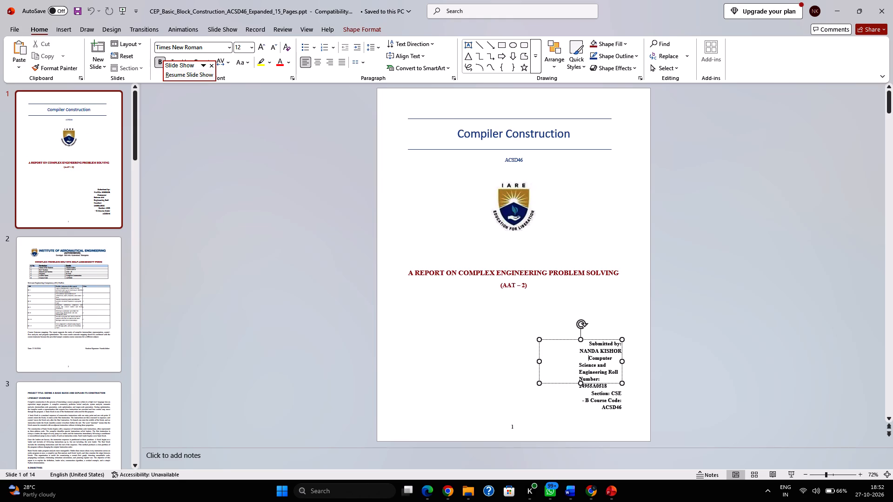
{"action": "key", "text": "BackSpace"}
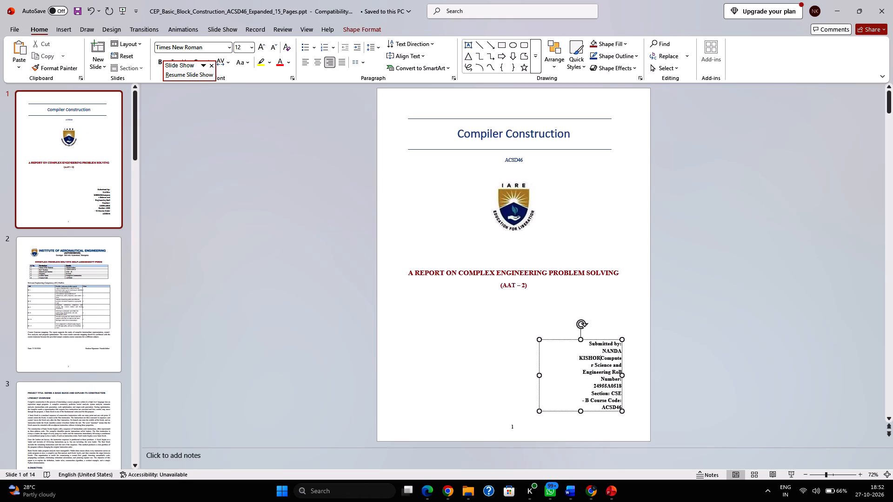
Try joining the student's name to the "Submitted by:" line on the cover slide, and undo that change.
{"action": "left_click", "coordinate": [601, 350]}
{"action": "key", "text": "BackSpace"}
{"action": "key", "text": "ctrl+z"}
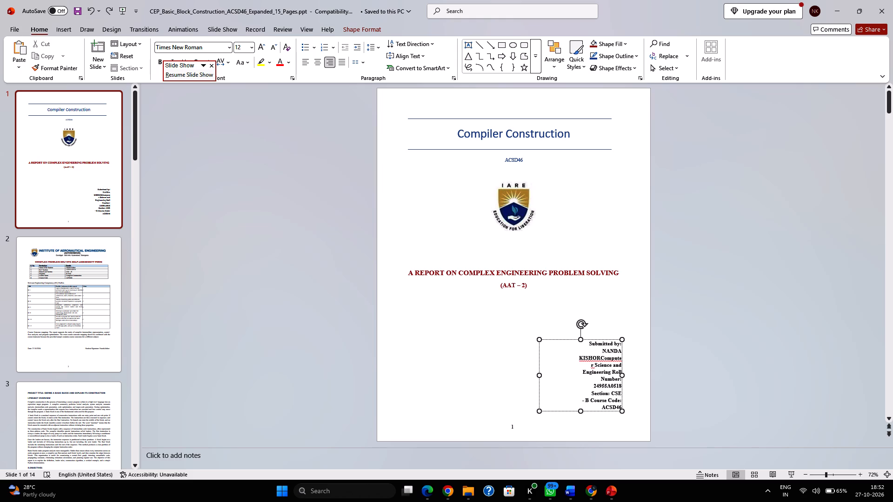
Widen the submission details text box on the cover slide toward the slide's centre and extend it slightly upward.
{"action": "left_click_drag", "start_coordinate": [537, 338], "coordinate": [510, 332]}
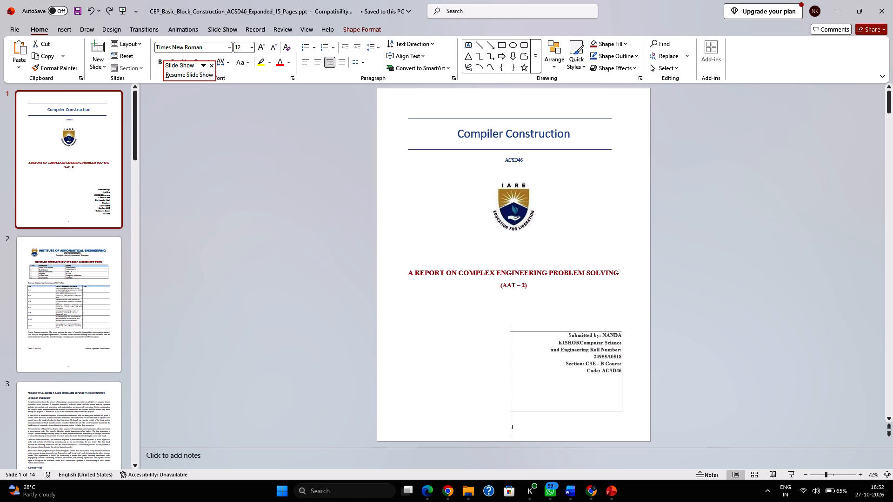
{"action": "left_click_drag", "start_coordinate": [510, 332], "coordinate": [511, 330]}
{"action": "left_click", "coordinate": [702, 375]}
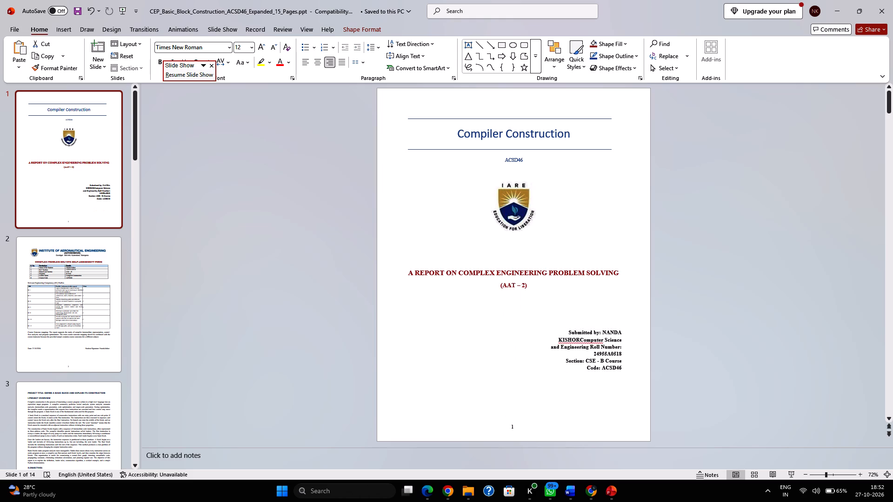
Insert line breaks in the submission details so the student's name and "Computer Science and" each start a new line.
{"action": "left_click", "coordinate": [603, 332]}
{"action": "key", "text": "Return"}
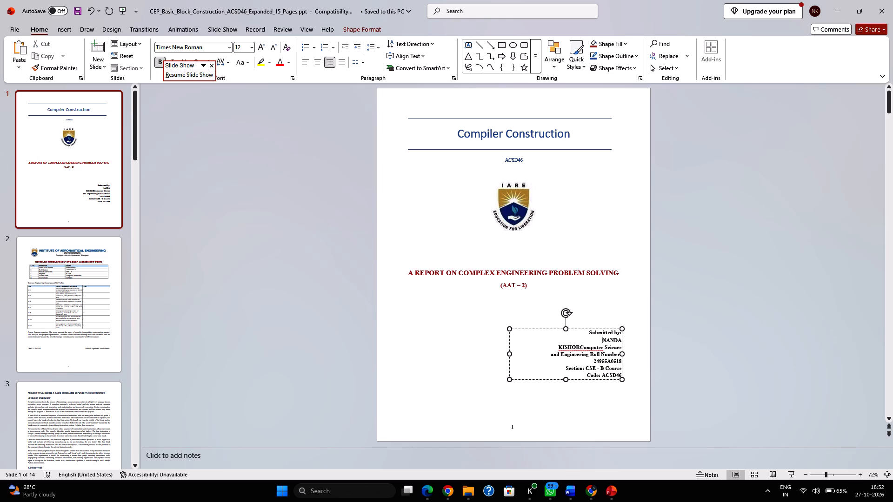
{"action": "left_click", "coordinate": [581, 349]}
{"action": "key", "text": "Return"}
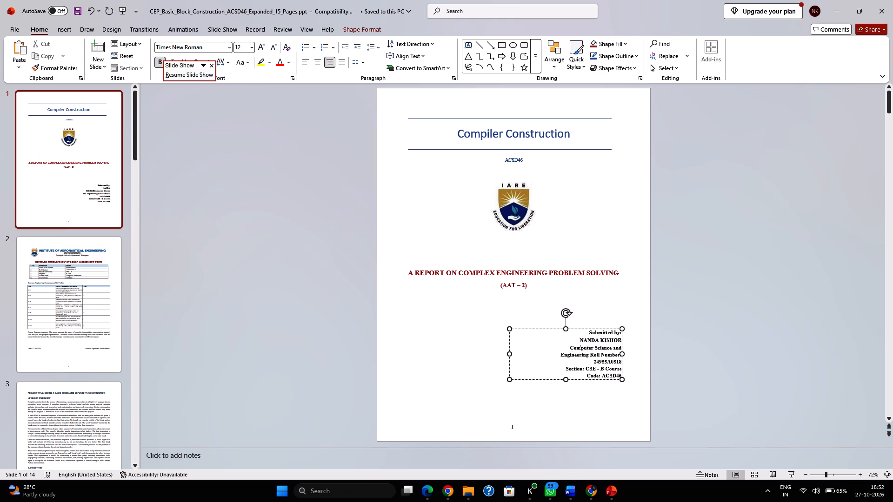
{"action": "left_click", "coordinate": [684, 358]}
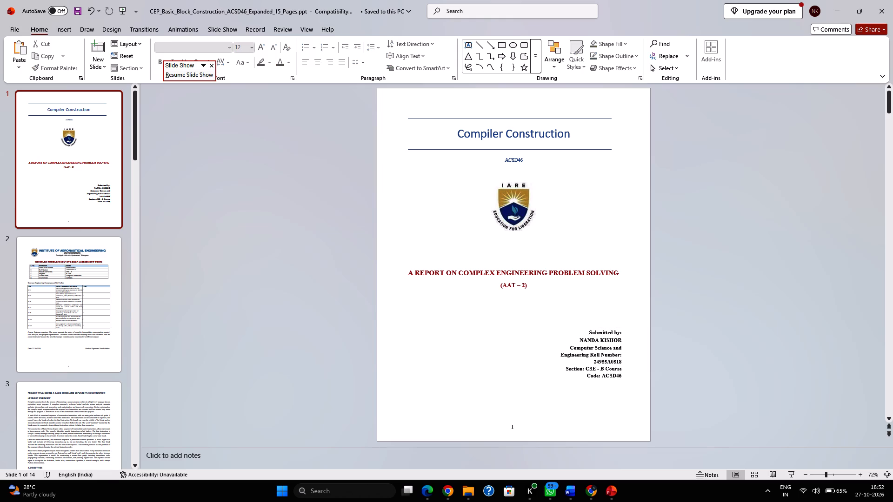
Centre the tick marks in the EC 1 and EC 2 rows of slide 2's engineering competency table.
{"action": "scroll", "coordinate": [696, 377], "scroll_direction": "down", "scroll_amount": 1}
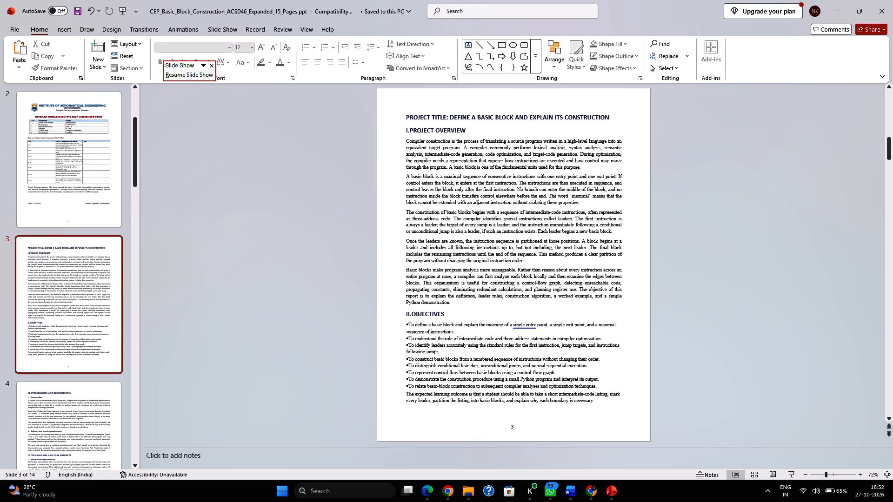
{"action": "key", "text": "Up"}
{"action": "key", "text": "Up"}
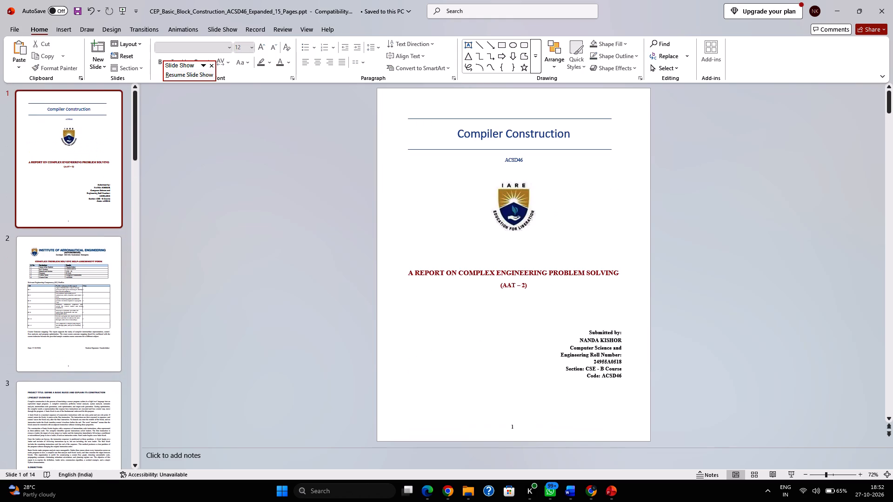
{"action": "key", "text": "Down"}
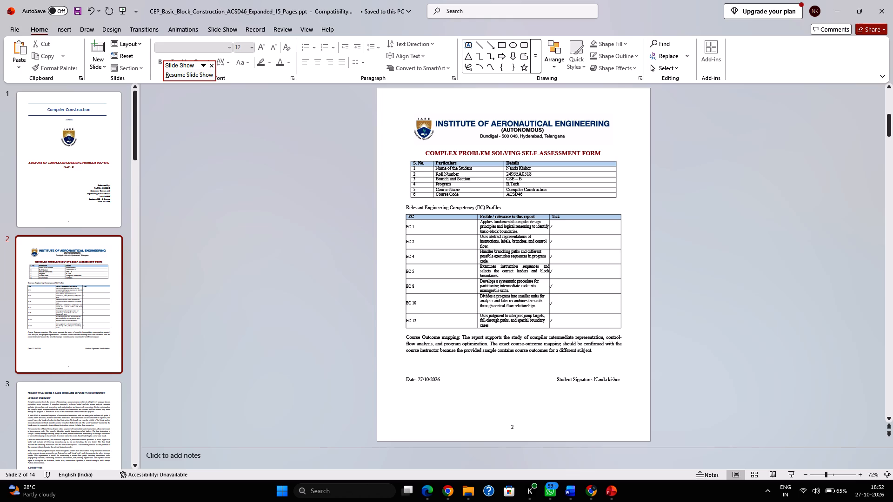
{"action": "left_click", "coordinate": [559, 231]}
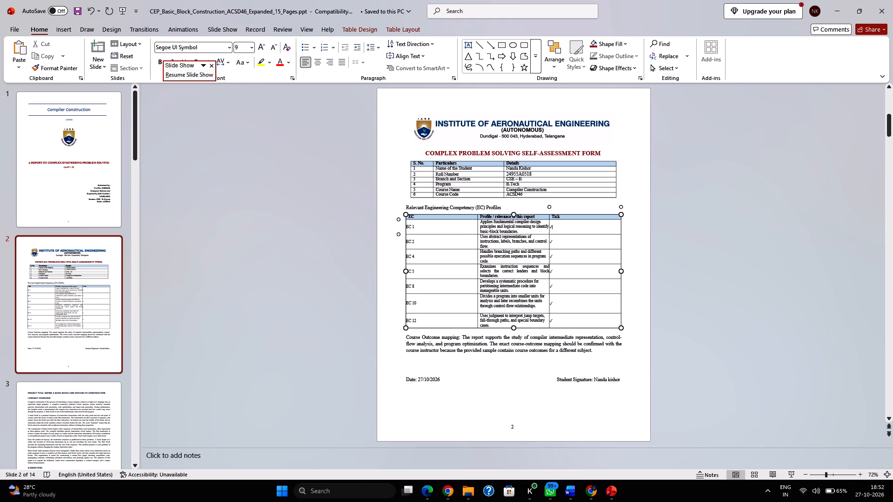
{"action": "left_click", "coordinate": [554, 227]}
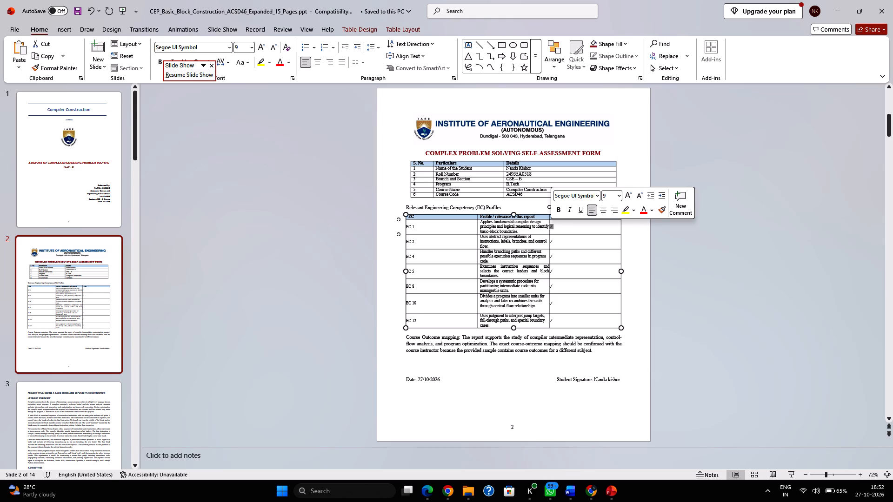
{"action": "left_click", "coordinate": [605, 214]}
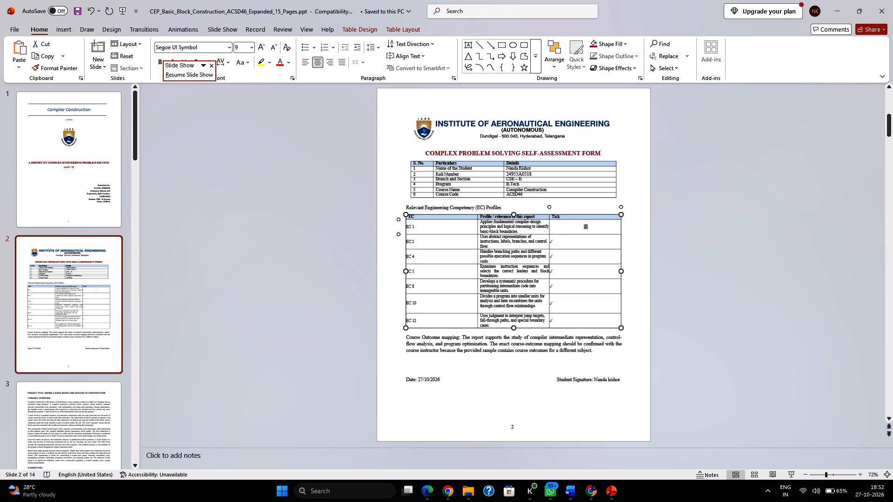
{"action": "left_click_drag", "start_coordinate": [558, 242], "coordinate": [550, 241]}
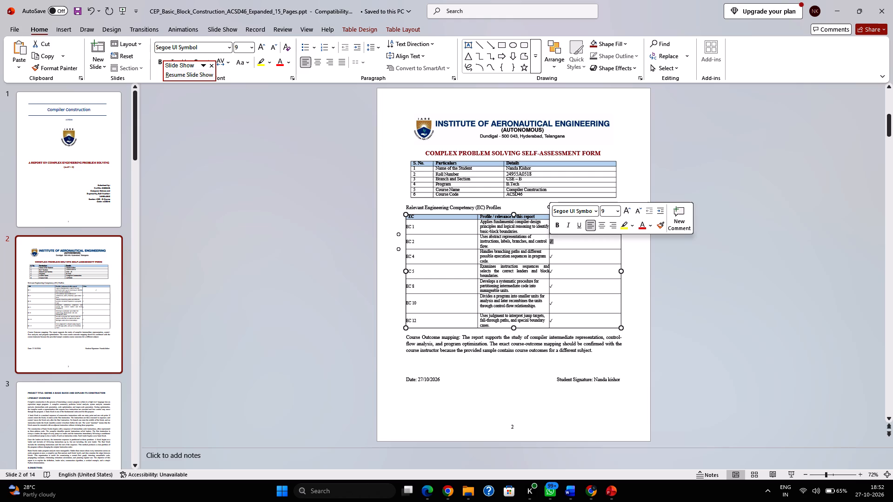
{"action": "left_click", "coordinate": [600, 228]}
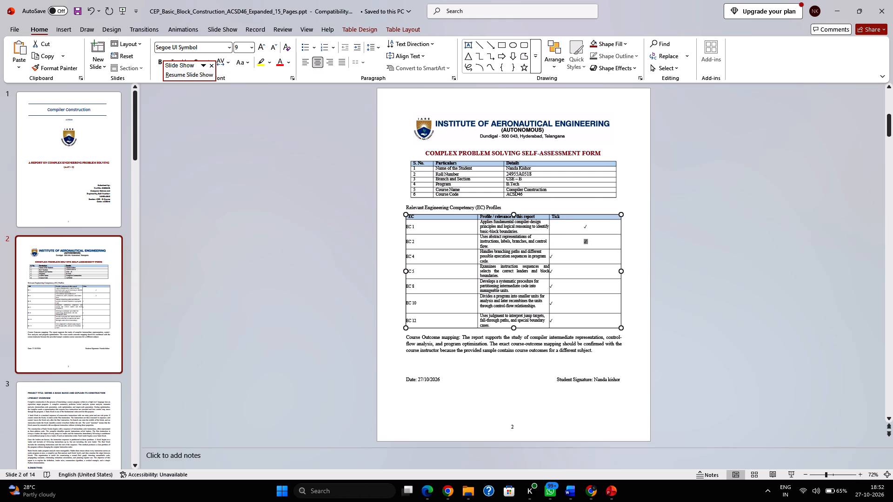
Centre all the text in slide 2's engineering competency profiles table.
{"action": "left_click", "coordinate": [407, 215]}
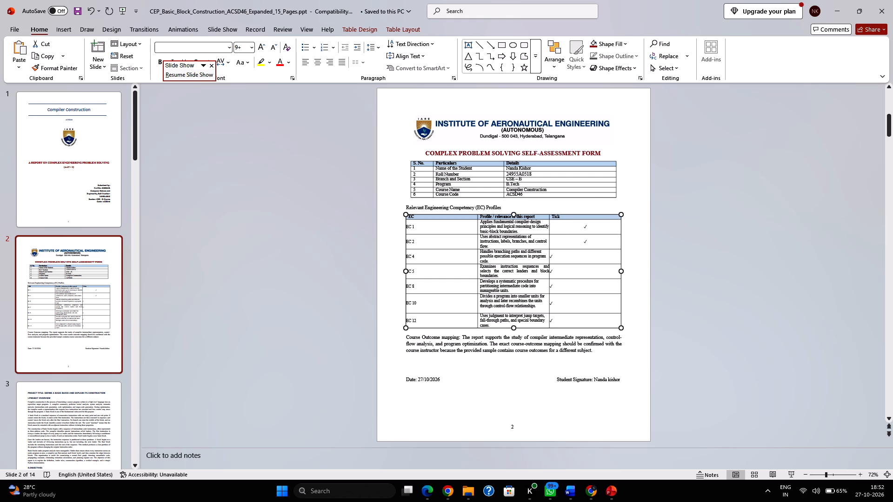
{"action": "triple_click", "coordinate": [407, 215]}
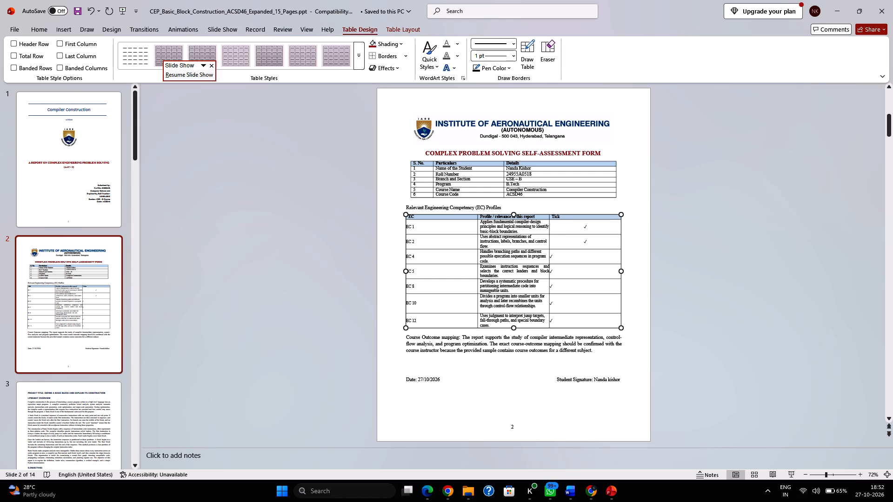
{"action": "left_click", "coordinate": [36, 26]}
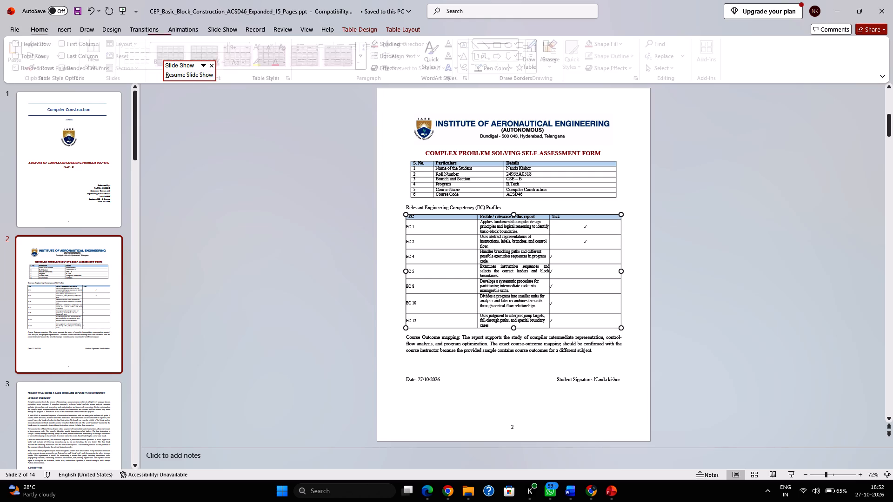
{"action": "left_click", "coordinate": [319, 66]}
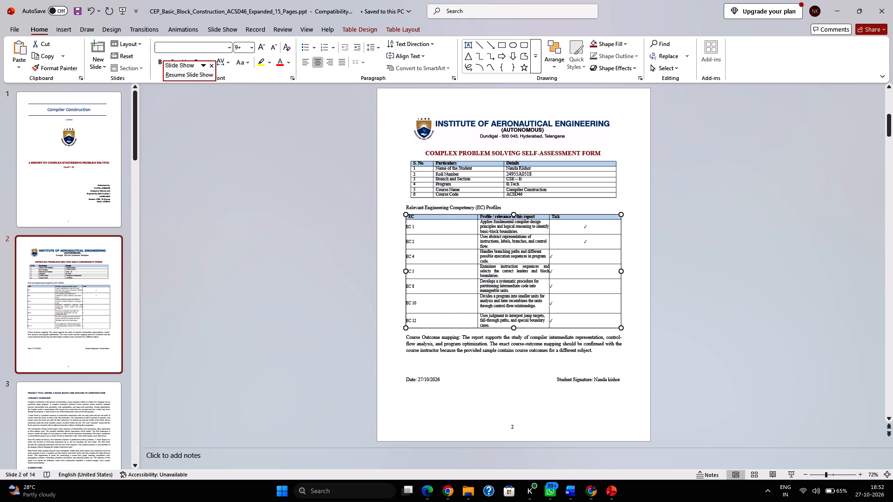
{"action": "left_click", "coordinate": [701, 226]}
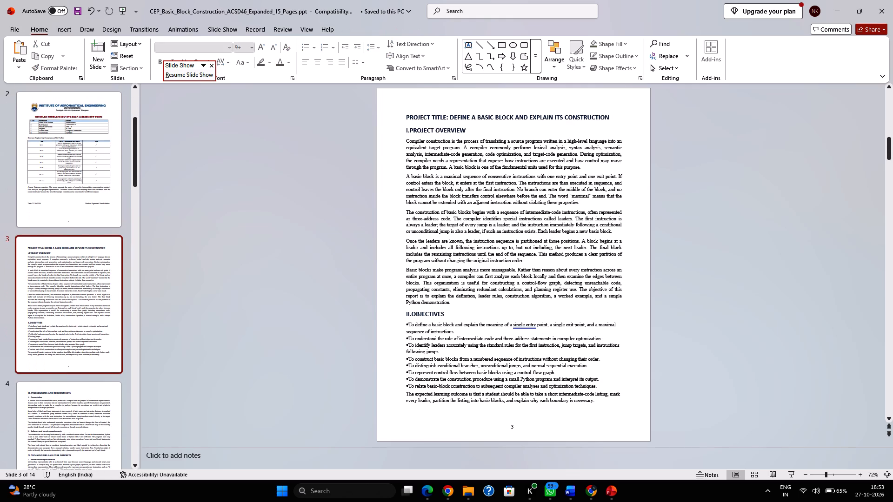
{"action": "scroll", "coordinate": [701, 226], "scroll_direction": "up", "scroll_amount": 1}
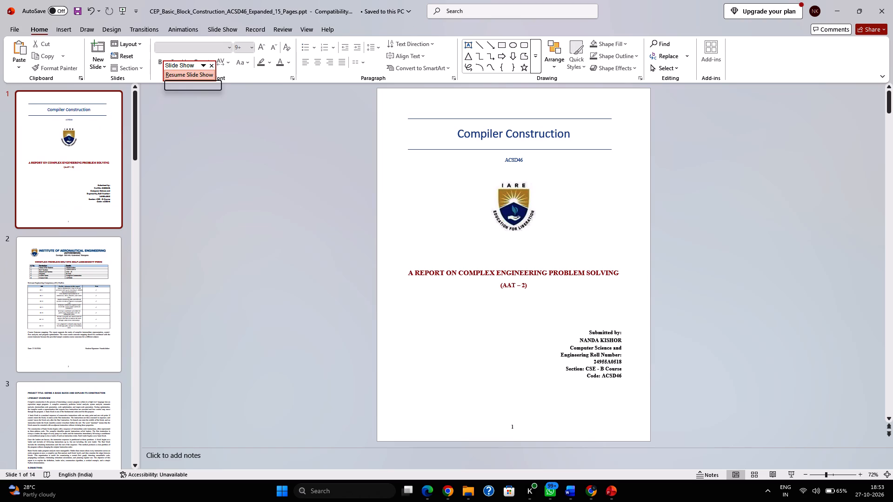
{"action": "left_click", "coordinate": [253, 455]}
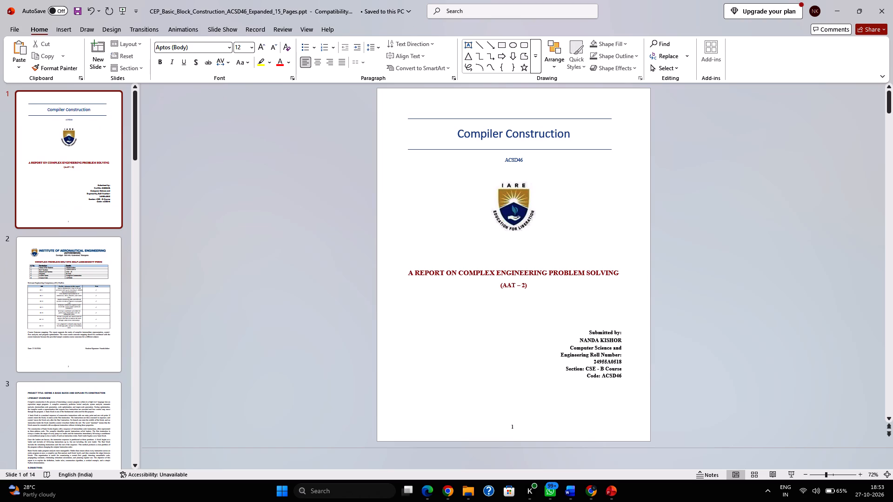
{"action": "left_click", "coordinate": [446, 493]}
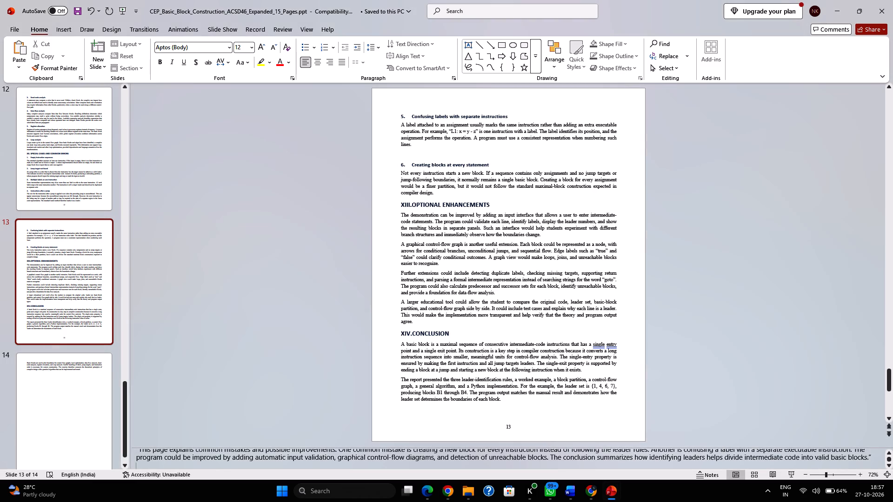
Look back through the slides and their speaker notes from slide 13 to the title slide.
{"action": "scroll", "coordinate": [595, 459], "scroll_direction": "up", "scroll_amount": 2}
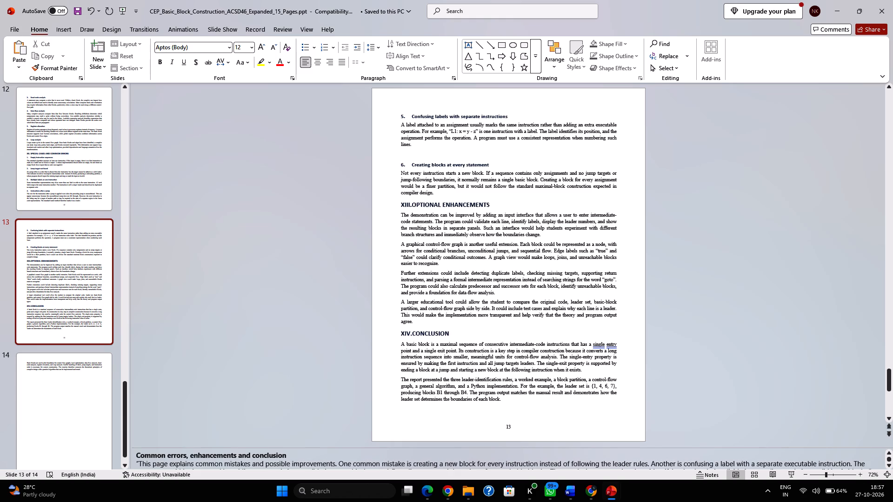
{"action": "left_click", "coordinate": [685, 355]}
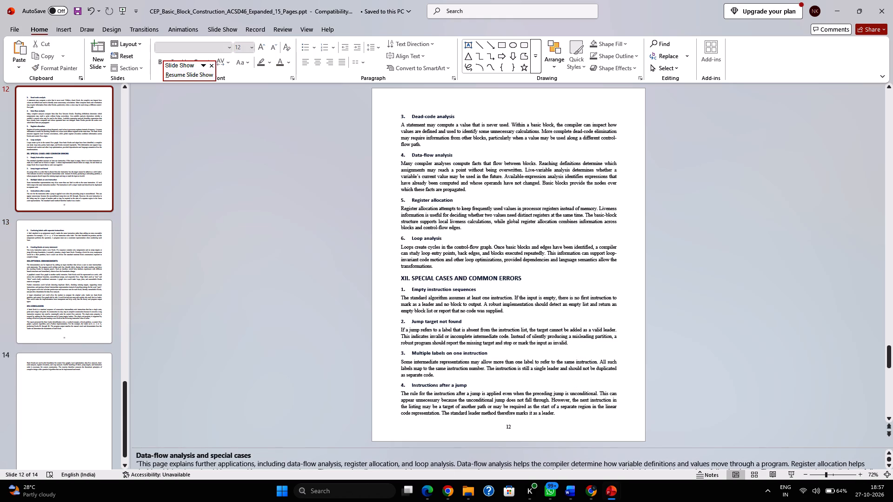
{"action": "key", "text": "Up"}
{"action": "key", "text": "Up"}
{"action": "key", "text": "Up"}
{"action": "key", "text": "Up"}
{"action": "key", "text": "Up"}
{"action": "key", "text": "Up"}
{"action": "key", "text": "Up"}
{"action": "key", "text": "Up"}
{"action": "key", "text": "Up"}
{"action": "key", "text": "Up"}
{"action": "key", "text": "Up"}
{"action": "key", "text": "Up"}
{"action": "key", "text": "Up"}
{"action": "key", "text": "Up"}
{"action": "key", "text": "Up"}
{"action": "key", "text": "Up"}
{"action": "key", "text": "Up"}
{"action": "key", "text": "Up"}
{"action": "key", "text": "Up"}
{"action": "key", "text": "Up"}
{"action": "key", "text": "Up"}
{"action": "key", "text": "Up"}
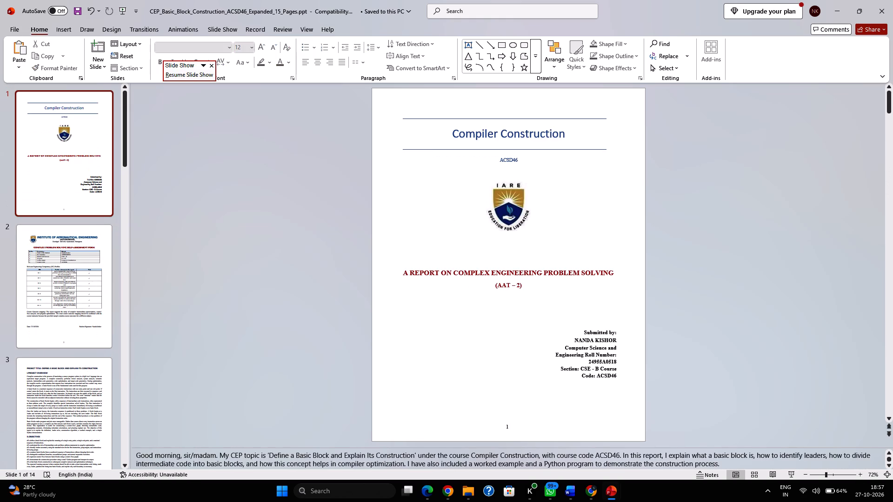
Look back through the ChatGPT page-by-page script from Page 14 up to Page 2, and return to PowerPoint.
{"action": "key", "text": "alt+Tab"}
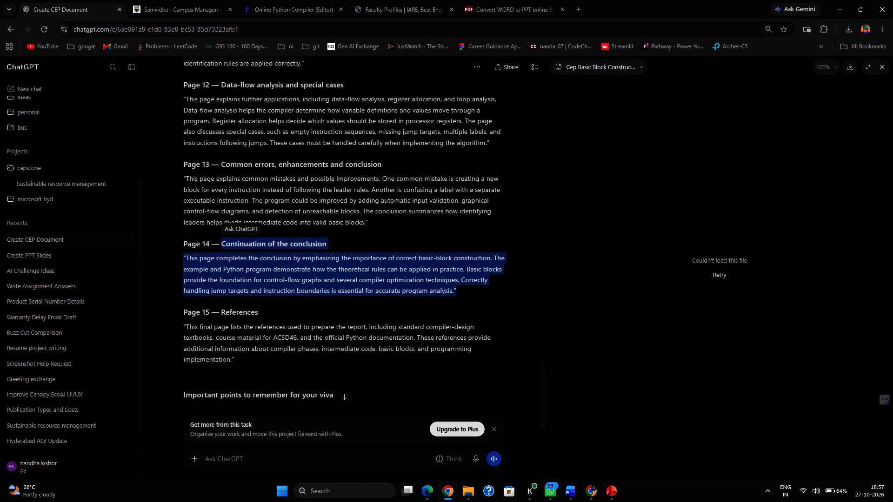
{"action": "left_click", "coordinate": [384, 316]}
{"action": "scroll", "coordinate": [384, 316], "scroll_direction": "up", "scroll_amount": 9}
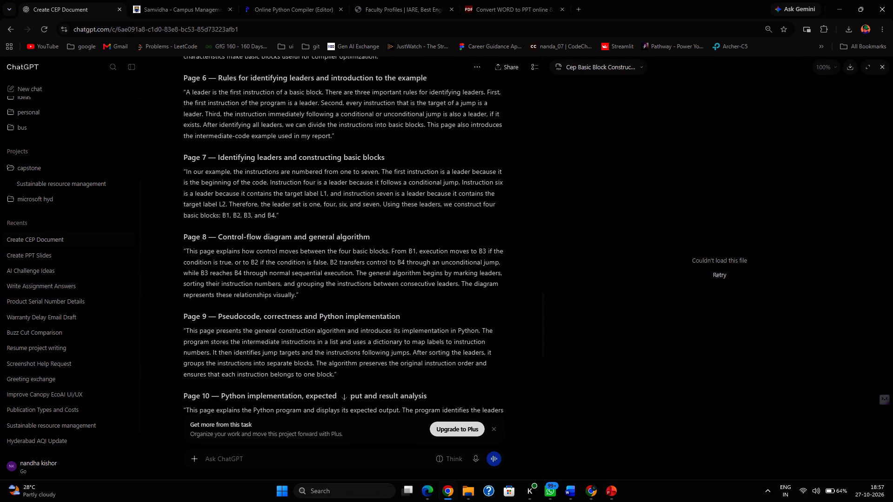
{"action": "scroll", "coordinate": [384, 316], "scroll_direction": "up", "scroll_amount": 5}
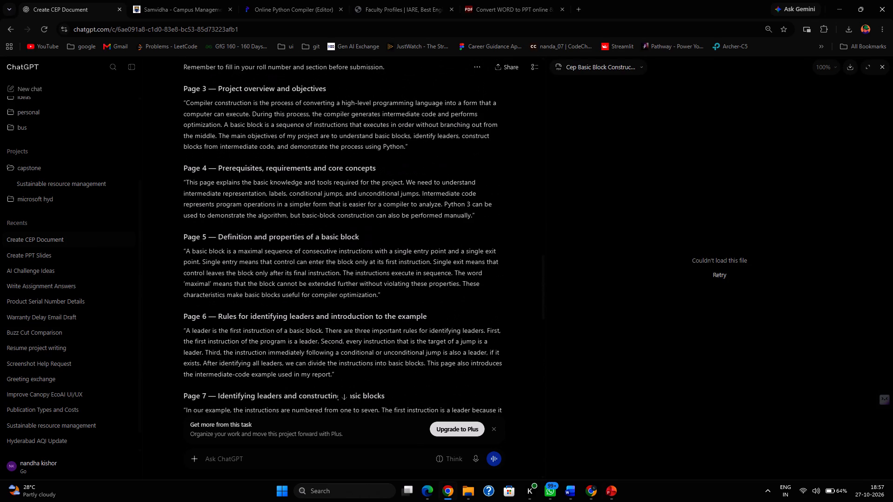
{"action": "scroll", "coordinate": [384, 319], "scroll_direction": "up", "scroll_amount": 1}
{"action": "scroll", "coordinate": [357, 286], "scroll_direction": "up", "scroll_amount": 1}
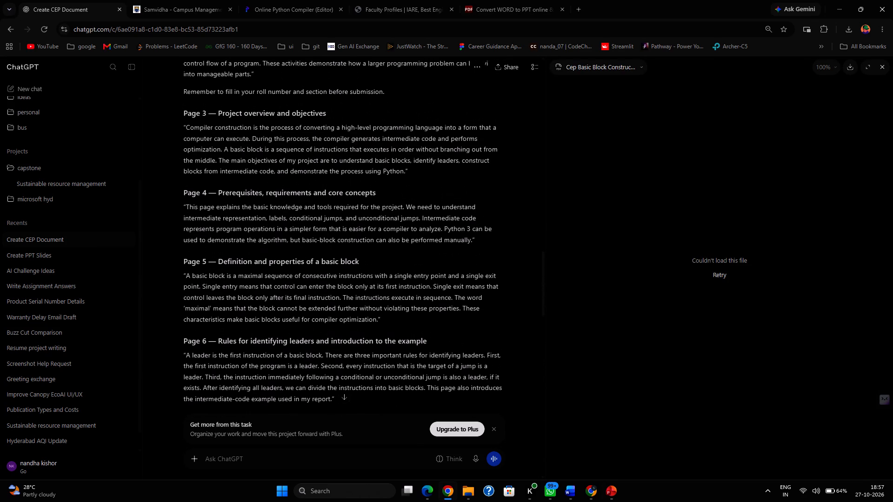
{"action": "scroll", "coordinate": [357, 286], "scroll_direction": "up", "scroll_amount": 1}
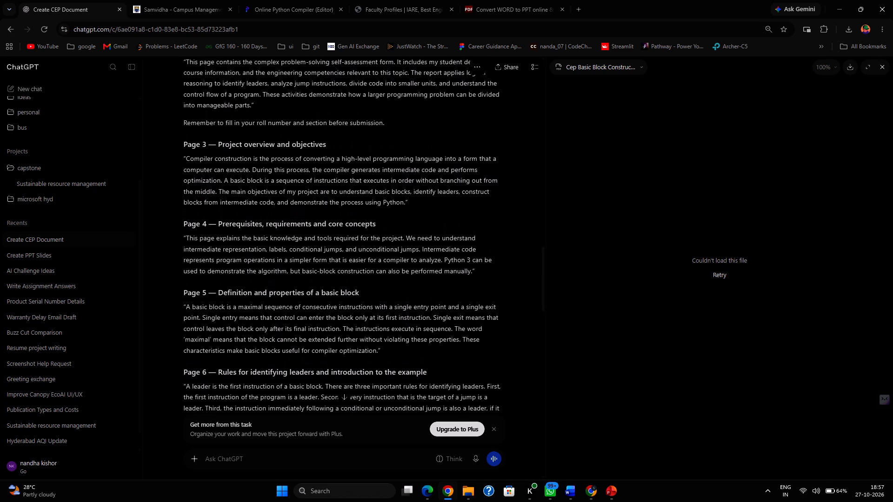
{"action": "scroll", "coordinate": [357, 286], "scroll_direction": "up", "scroll_amount": 2}
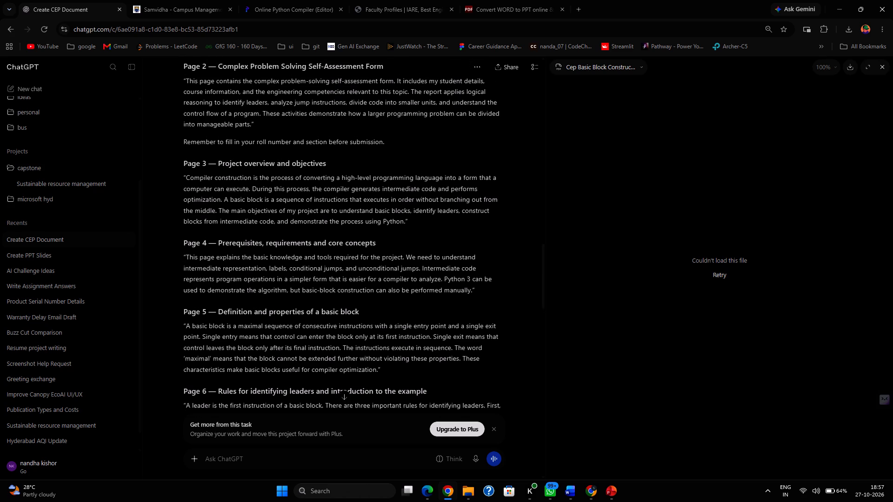
{"action": "scroll", "coordinate": [357, 286], "scroll_direction": "up", "scroll_amount": 1}
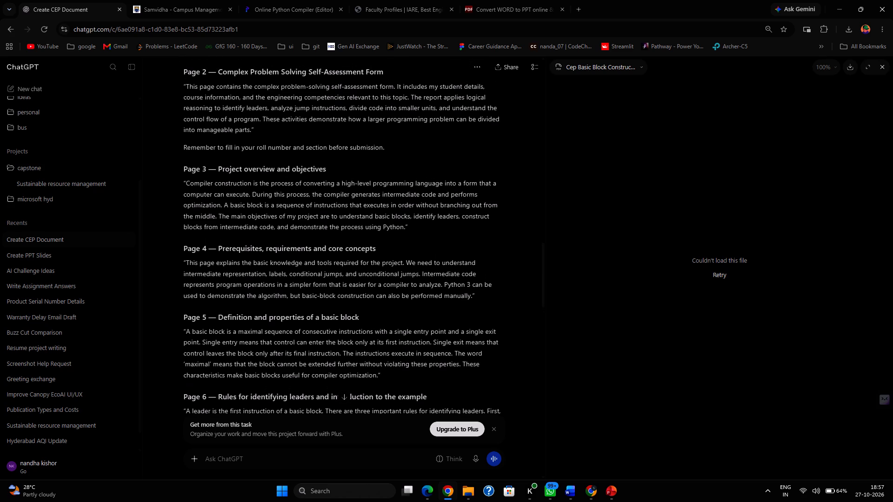
{"action": "key", "text": "alt+Tab"}
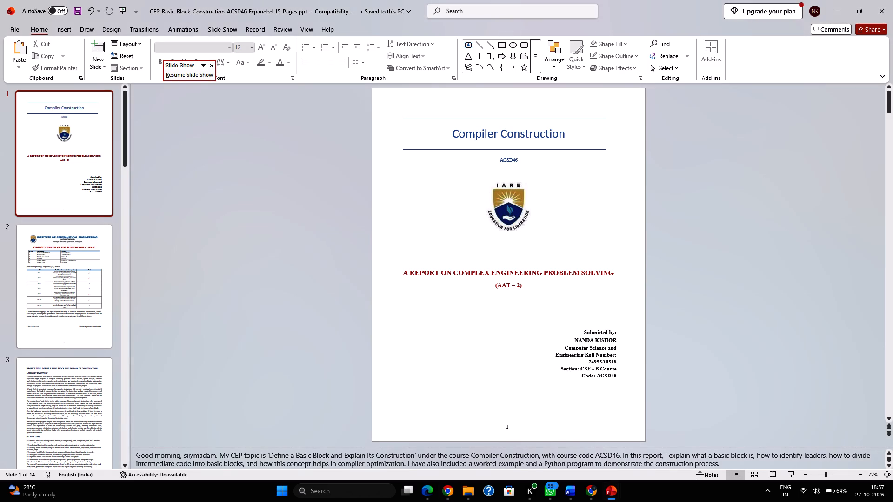
Copy the Page 4 heading "Prerequisites, requirements and core concepts" from ChatGPT onto its own line above the script in slide 4's PowerPoint notes.
{"action": "left_click", "coordinate": [350, 302]}
{"action": "key", "text": "Down"}
{"action": "key", "text": "Down"}
{"action": "key", "text": "Down"}
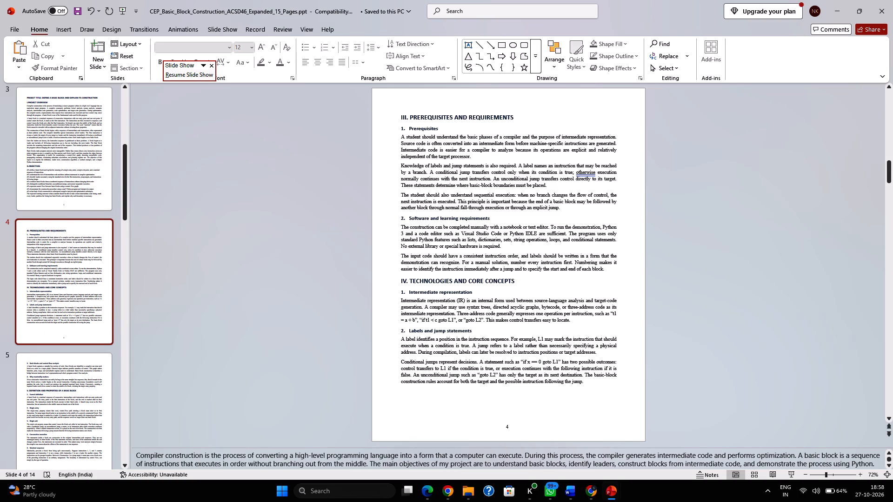
{"action": "key", "text": "alt+Tab"}
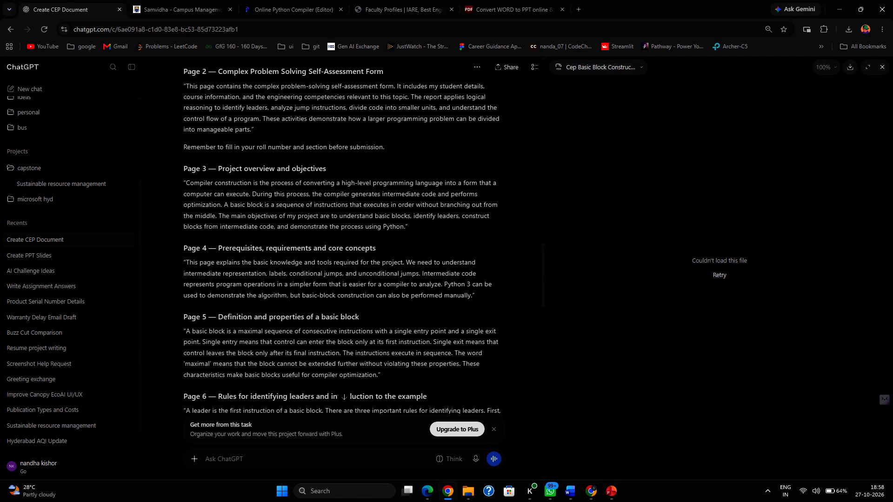
{"action": "left_click_drag", "start_coordinate": [217, 247], "coordinate": [398, 254]}
{"action": "key", "text": "ctrl+c"}
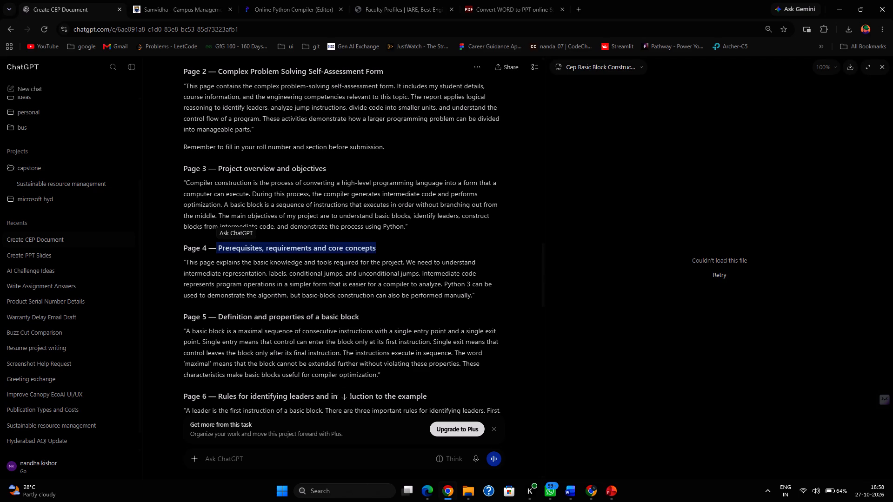
{"action": "key", "text": "alt+Tab"}
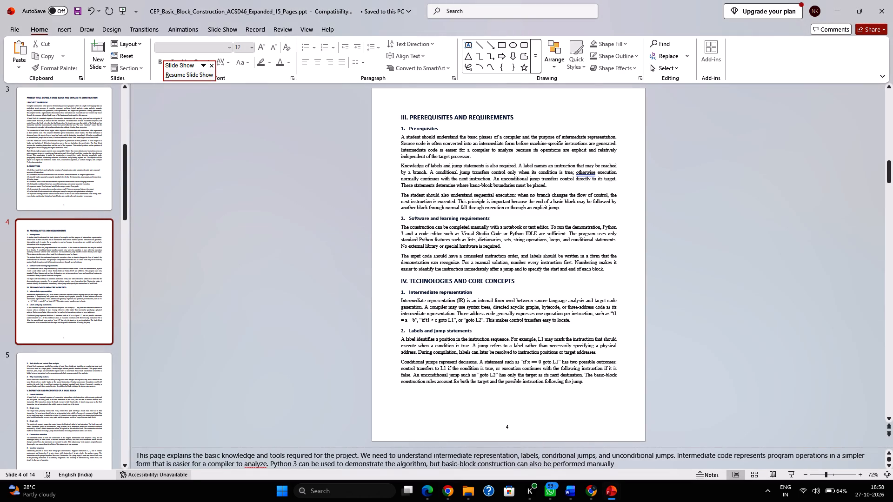
{"action": "left_click", "coordinate": [138, 454]}
{"action": "key", "text": "ctrl+v"}
{"action": "key", "text": "shift+Return"}
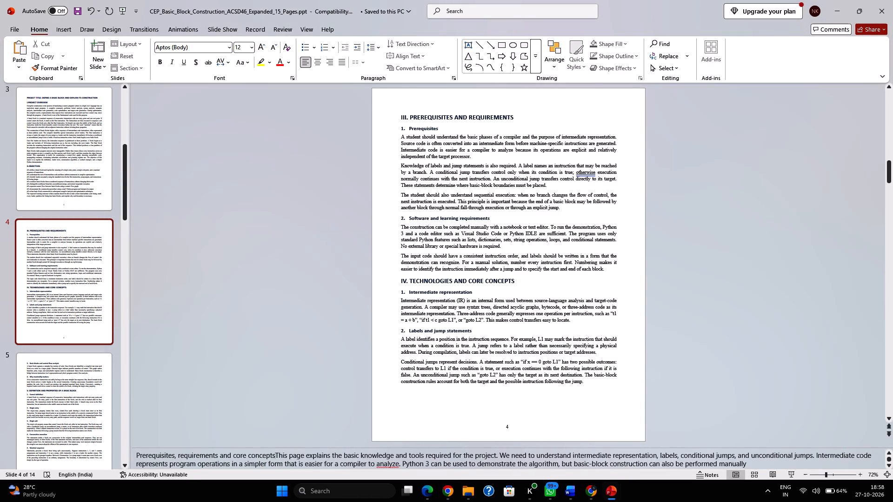
Copy the Page 5 heading "Definition and properties of a basic block" from ChatGPT onto its own line above the script in slide 5's notes.
{"action": "key", "text": "alt+Tab"}
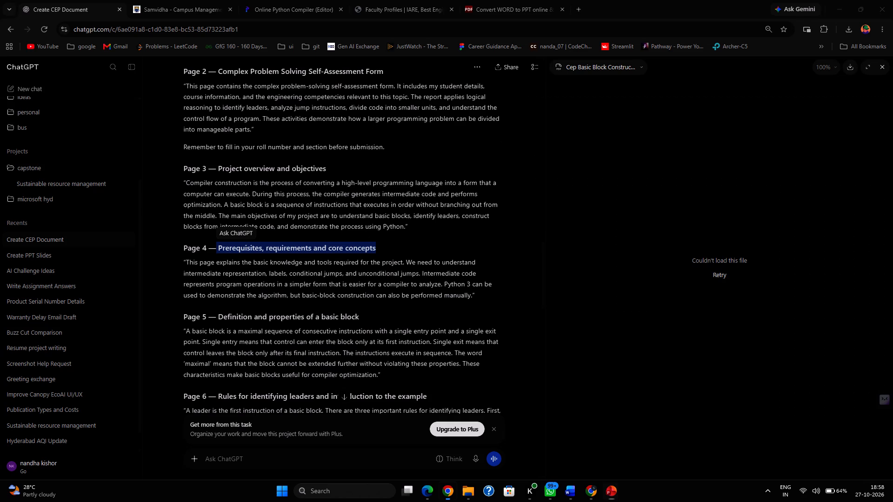
{"action": "scroll", "coordinate": [305, 306], "scroll_direction": "down", "scroll_amount": 1}
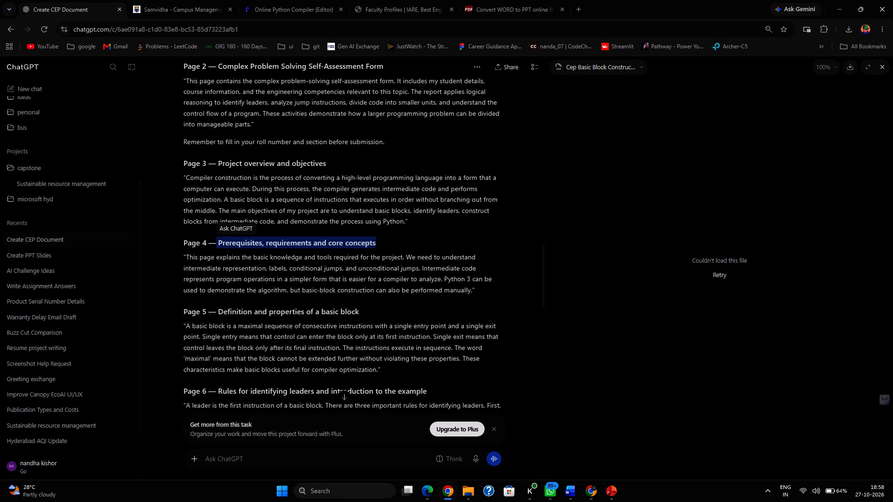
{"action": "left_click_drag", "start_coordinate": [217, 310], "coordinate": [382, 305]}
{"action": "key", "text": "ctrl+c"}
{"action": "key", "text": "alt+Tab"}
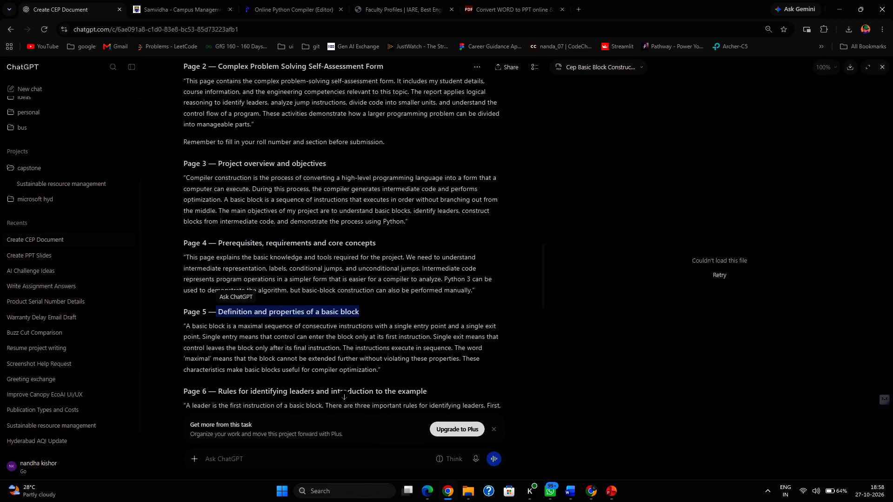
{"action": "left_click", "coordinate": [276, 309]}
{"action": "key", "text": "Down"}
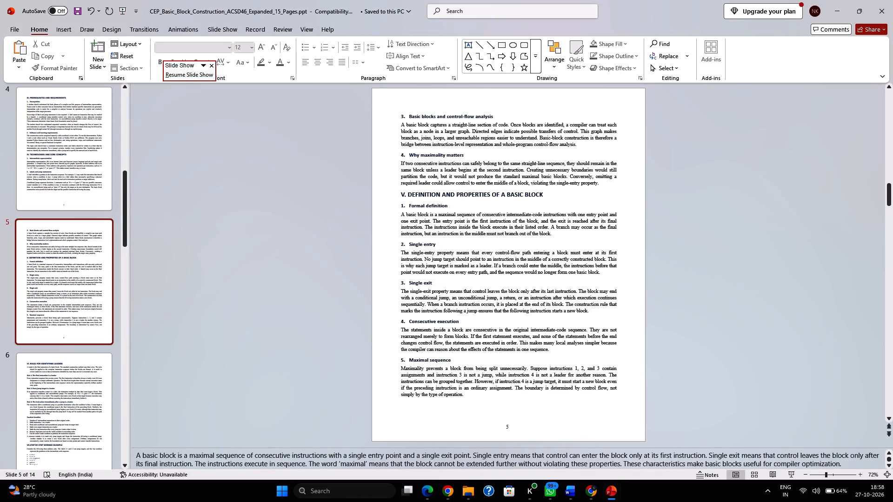
{"action": "left_click", "coordinate": [137, 457]}
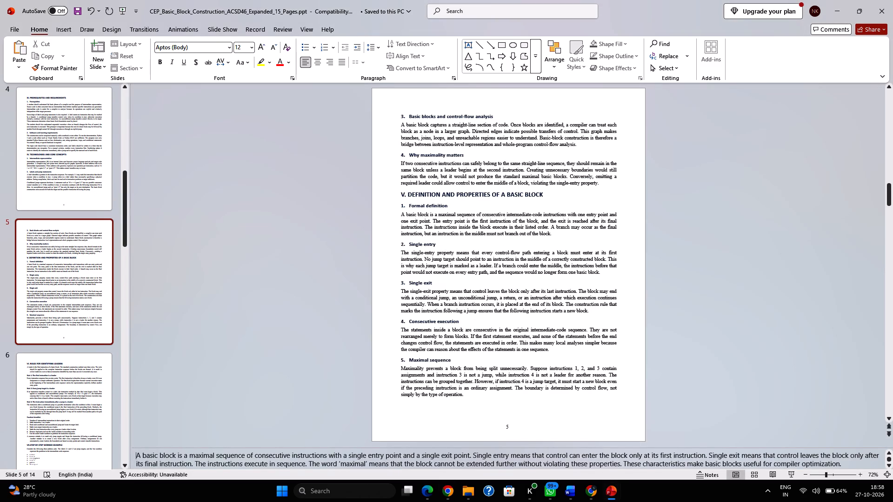
{"action": "key", "text": "shift+Return"}
{"action": "key", "text": "Up"}
{"action": "key", "text": "ctrl+v"}
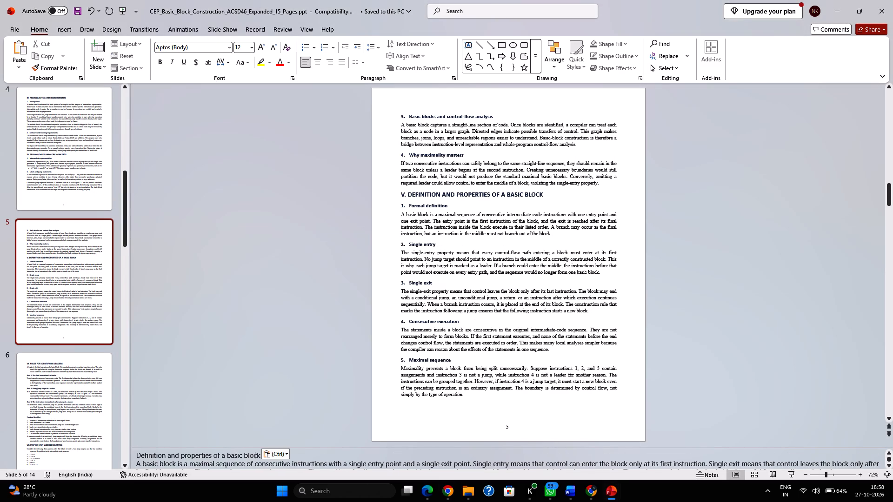
{"action": "left_click", "coordinate": [187, 423]}
{"action": "key", "text": "Down"}
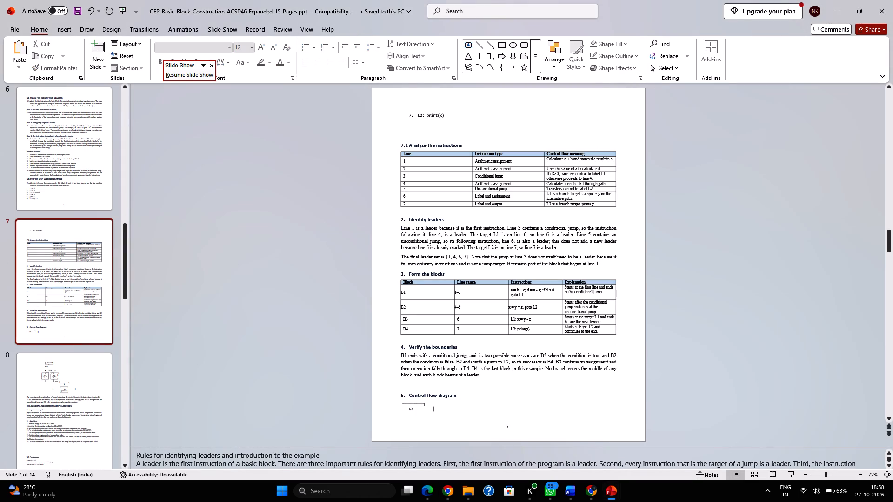
{"action": "left_click", "coordinate": [135, 456]}
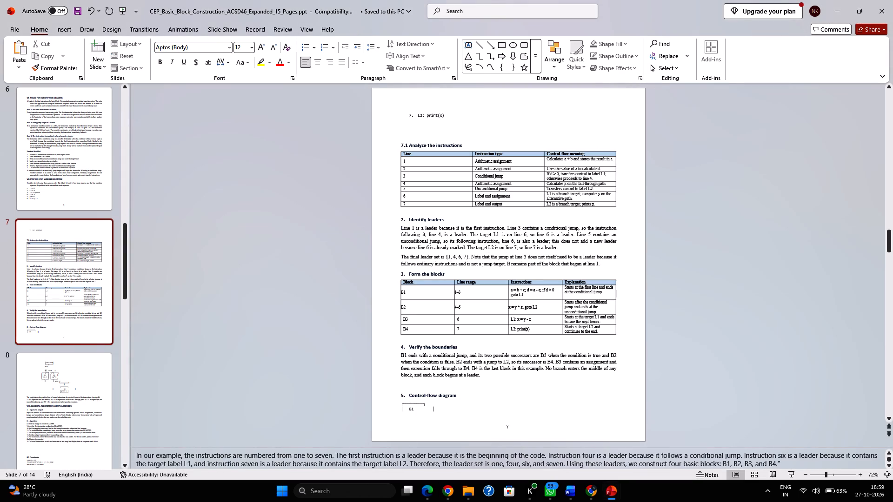
{"action": "key", "text": "shift+Return"}
{"action": "key", "text": "Up"}
{"action": "key", "text": "ctrl+v"}
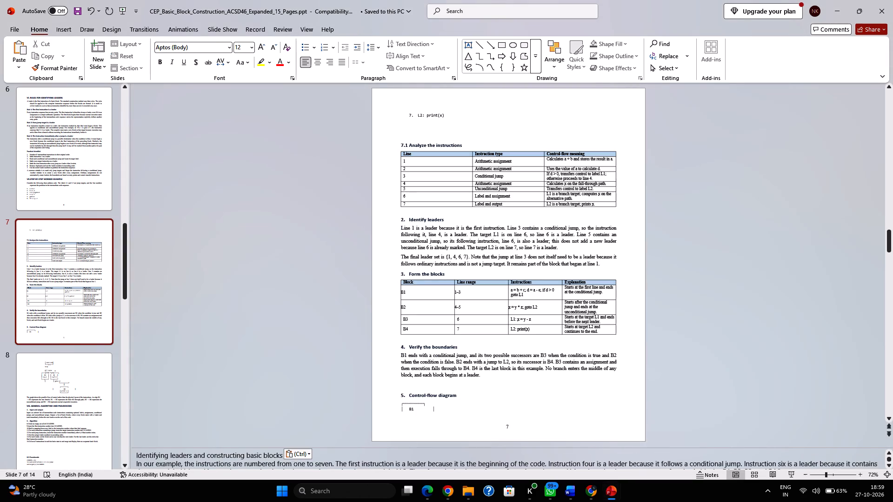
View the Page 8 script in ChatGPT, and check slide 8's speaker notes in PowerPoint for its heading.
{"action": "key", "text": "alt+Tab"}
{"action": "scroll", "coordinate": [254, 346], "scroll_direction": "down", "scroll_amount": 1}
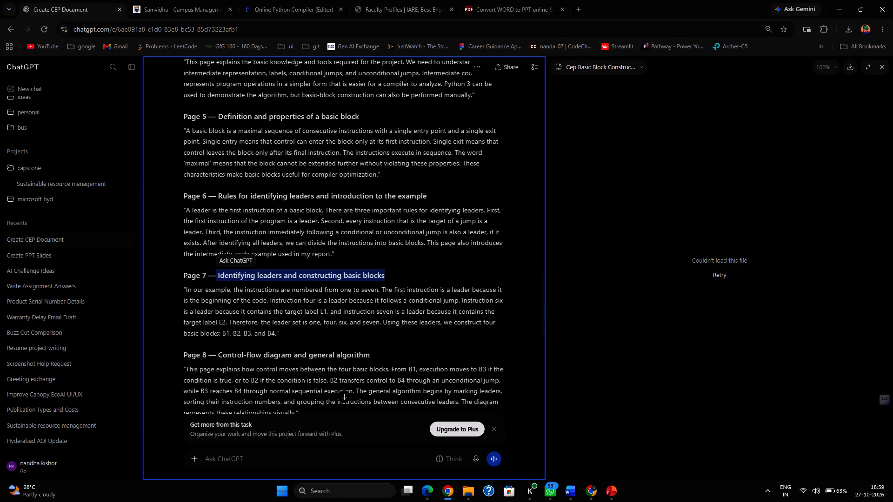
{"action": "left_click", "coordinate": [593, 297]}
{"action": "key", "text": "alt+Tab"}
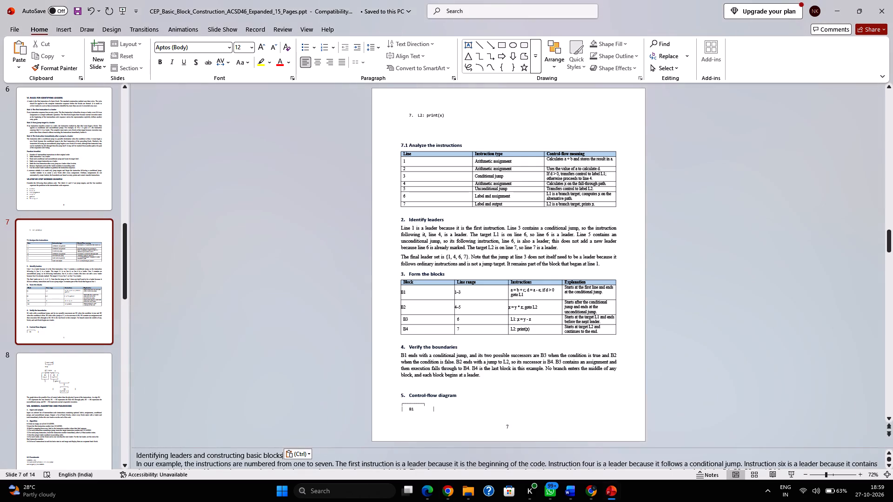
{"action": "key", "text": "Down"}
{"action": "left_click", "coordinate": [364, 321]}
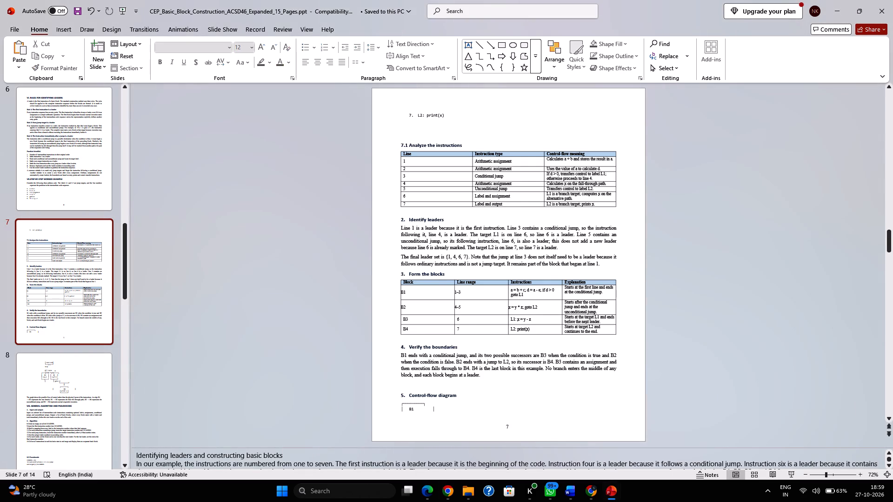
{"action": "key", "text": "Down"}
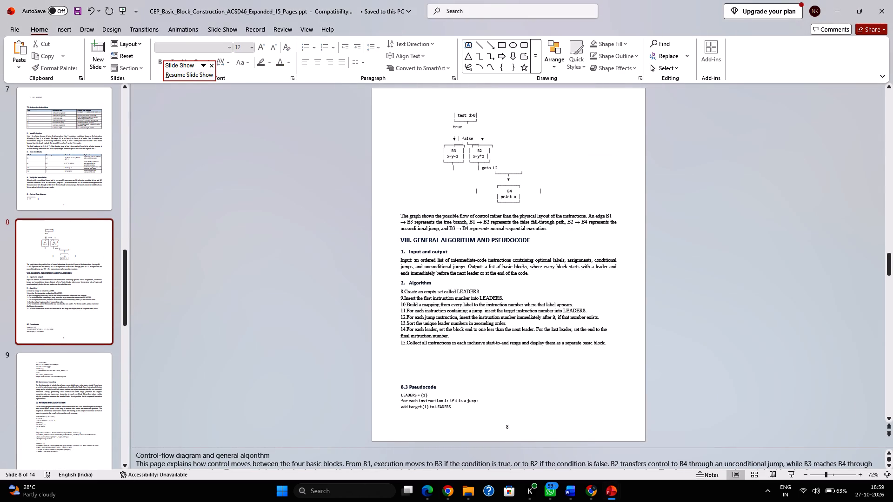
Review slides 2 to 7 and their speaker notes, checking that each script has its heading.
{"action": "scroll", "coordinate": [467, 367], "scroll_direction": "up", "scroll_amount": 9}
{"action": "scroll", "coordinate": [686, 347], "scroll_direction": "up", "scroll_amount": 10}
{"action": "scroll", "coordinate": [699, 343], "scroll_direction": "up", "scroll_amount": 20}
{"action": "scroll", "coordinate": [699, 343], "scroll_direction": "up", "scroll_amount": 8}
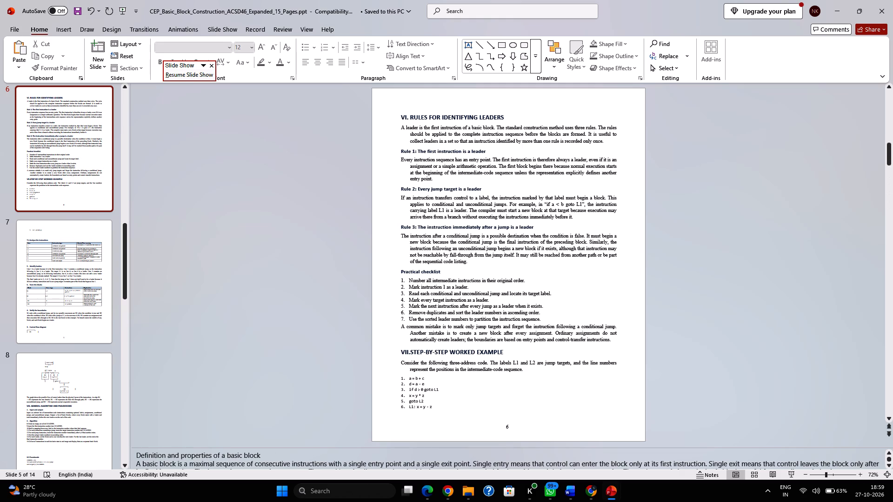
{"action": "scroll", "coordinate": [699, 343], "scroll_direction": "up", "scroll_amount": 20}
{"action": "scroll", "coordinate": [699, 343], "scroll_direction": "up", "scroll_amount": 15}
{"action": "scroll", "coordinate": [699, 343], "scroll_direction": "down", "scroll_amount": 3}
{"action": "scroll", "coordinate": [699, 343], "scroll_direction": "up", "scroll_amount": 20}
{"action": "scroll", "coordinate": [699, 343], "scroll_direction": "up", "scroll_amount": 20}
{"action": "scroll", "coordinate": [699, 343], "scroll_direction": "up", "scroll_amount": 20}
{"action": "key", "text": "Down"}
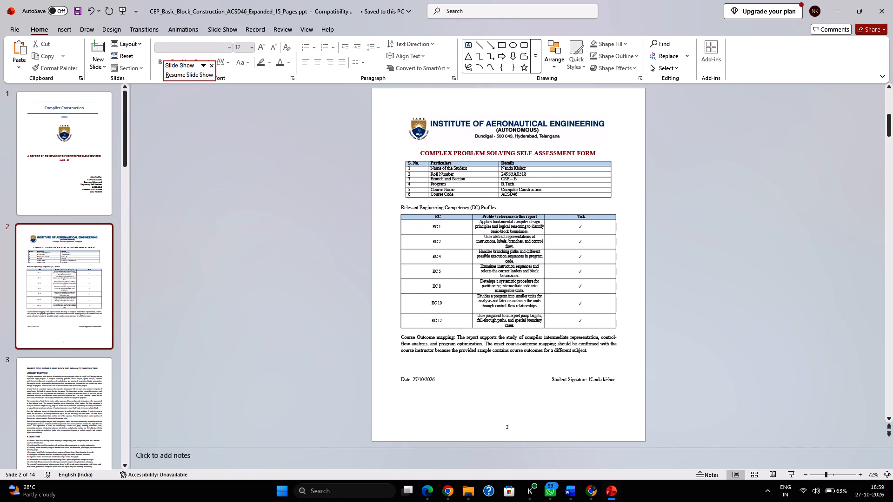
{"action": "key", "text": "Down"}
{"action": "key", "text": "Down"}
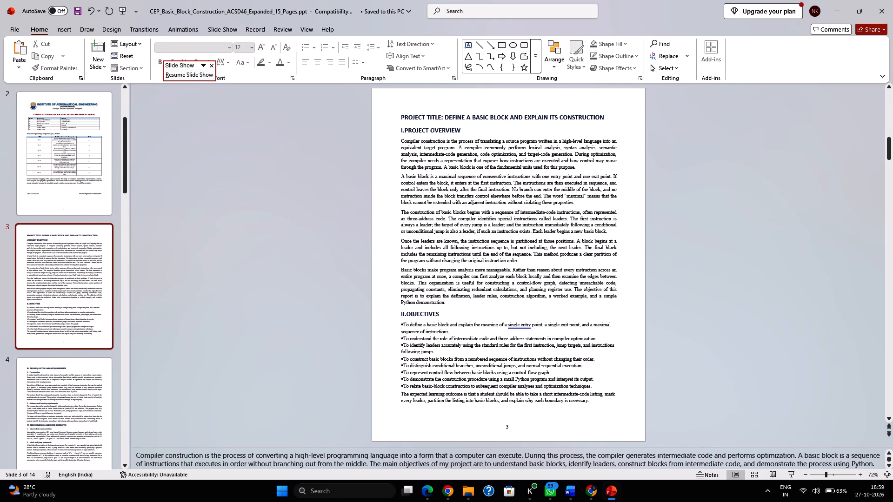
{"action": "key", "text": "Down"}
{"action": "key", "text": "Down"}
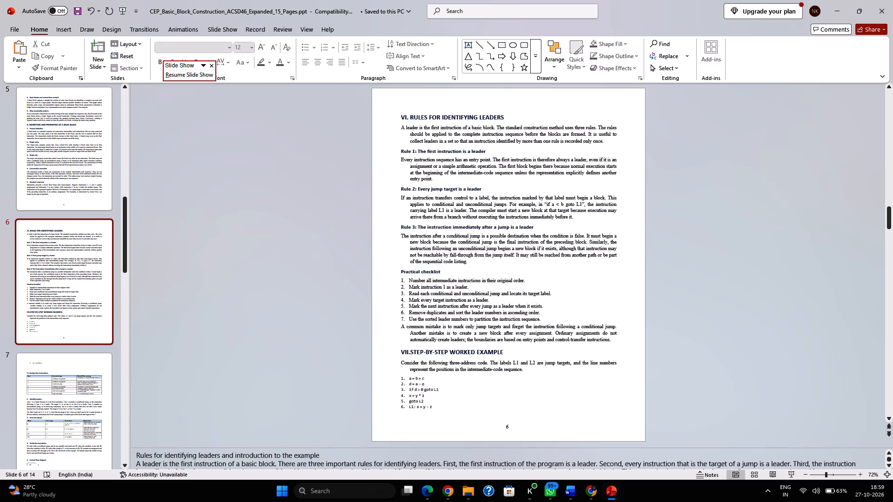
{"action": "left_click", "coordinate": [616, 343]}
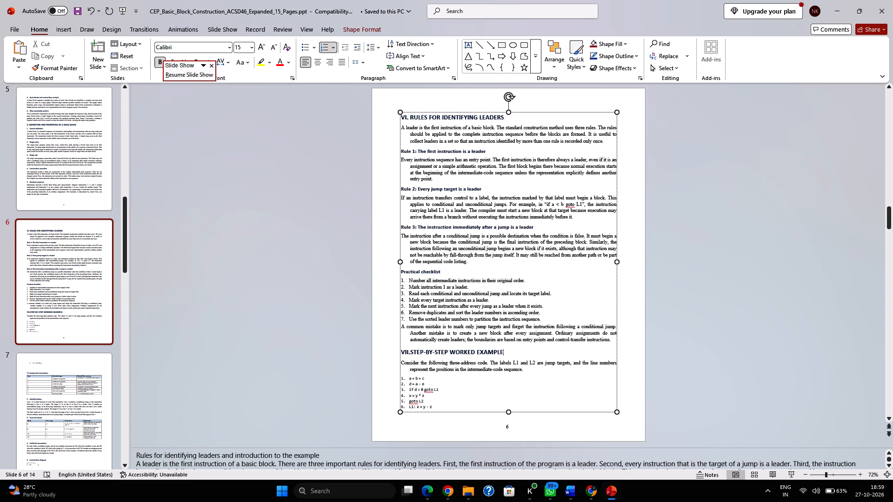
{"action": "key", "text": "Down"}
{"action": "left_click", "coordinate": [677, 331]}
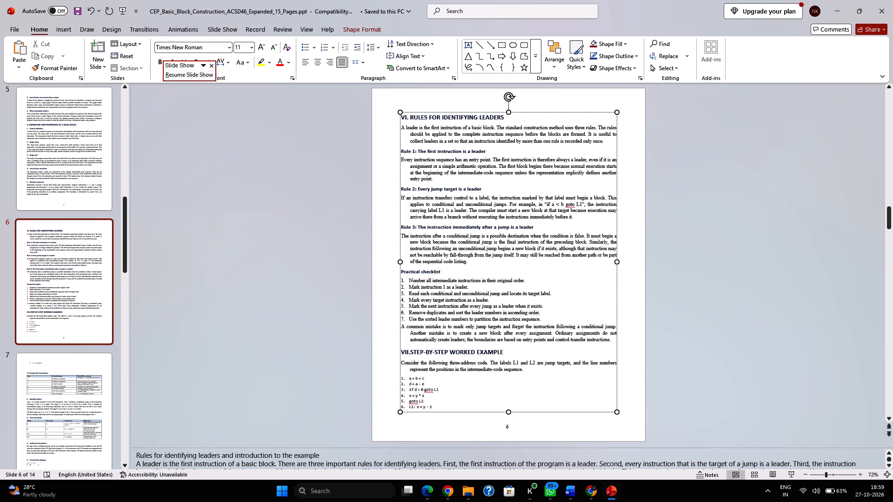
{"action": "key", "text": "Down"}
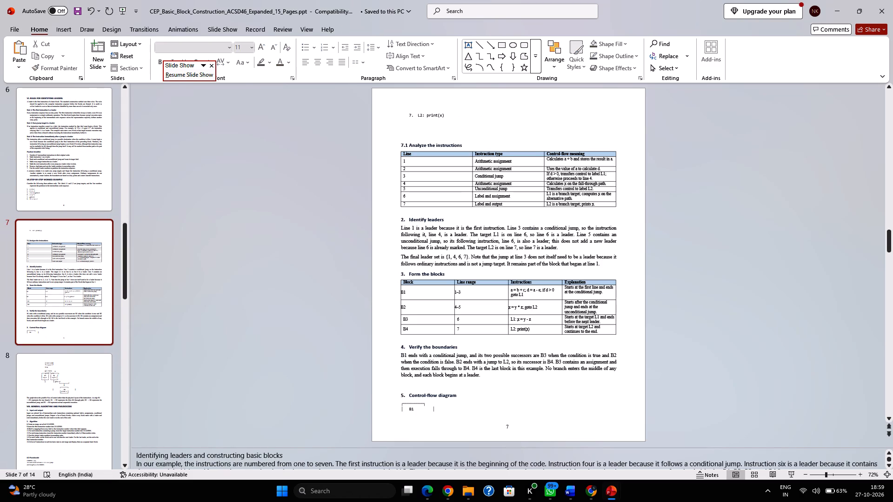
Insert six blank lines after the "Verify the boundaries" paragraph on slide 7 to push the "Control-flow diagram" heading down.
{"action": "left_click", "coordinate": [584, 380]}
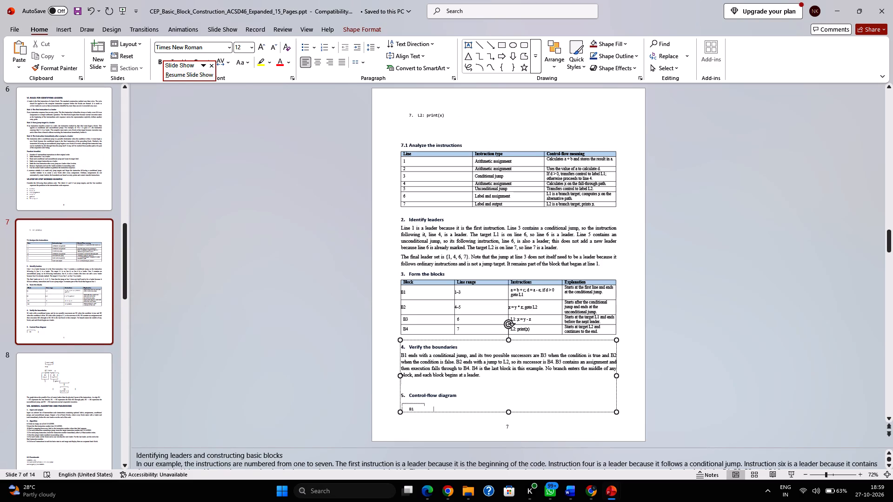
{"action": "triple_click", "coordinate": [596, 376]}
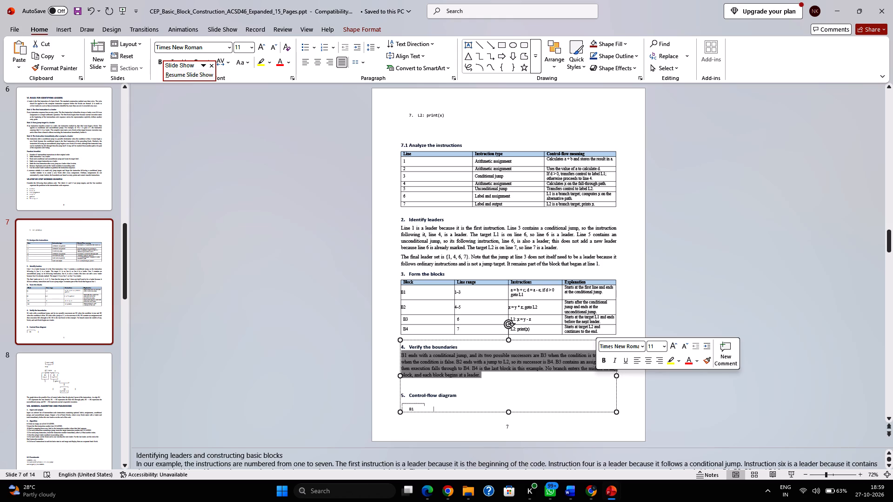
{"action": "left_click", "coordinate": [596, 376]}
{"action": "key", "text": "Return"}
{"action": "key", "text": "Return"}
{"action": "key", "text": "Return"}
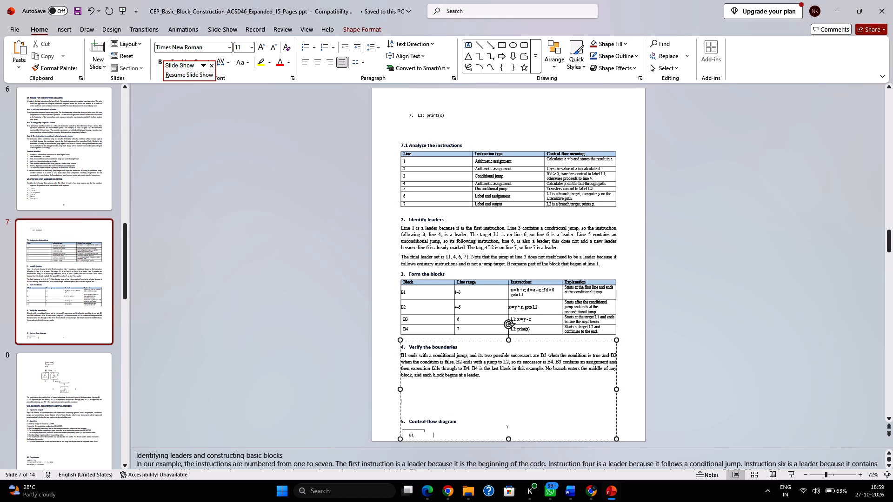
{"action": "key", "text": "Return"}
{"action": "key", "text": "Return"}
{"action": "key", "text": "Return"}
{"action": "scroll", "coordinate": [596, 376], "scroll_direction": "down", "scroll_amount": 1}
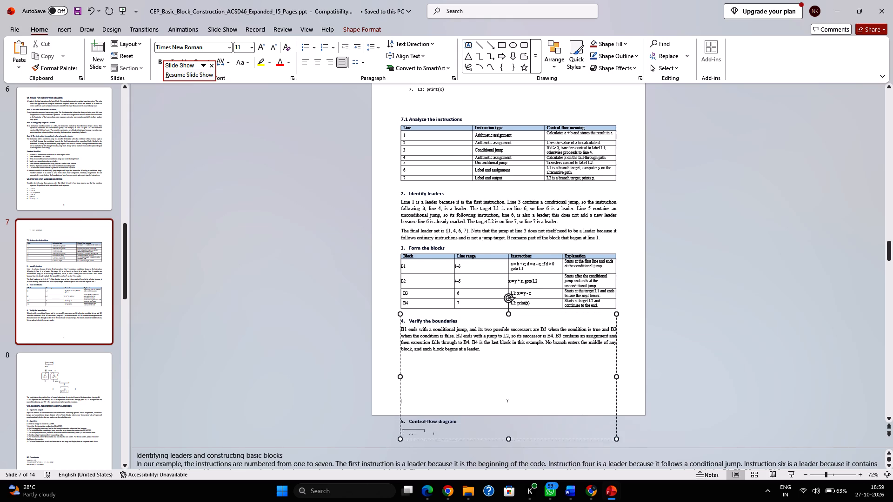
Look through the neighbouring slides and check how slide 7's layout and its control-flow diagram section sit on the page.
{"action": "scroll", "coordinate": [596, 376], "scroll_direction": "down", "scroll_amount": 3}
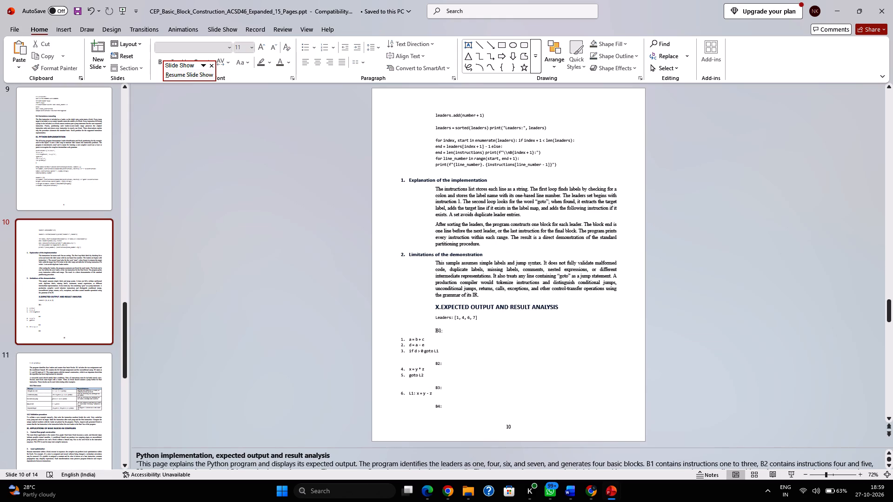
{"action": "scroll", "coordinate": [596, 376], "scroll_direction": "up", "scroll_amount": 2}
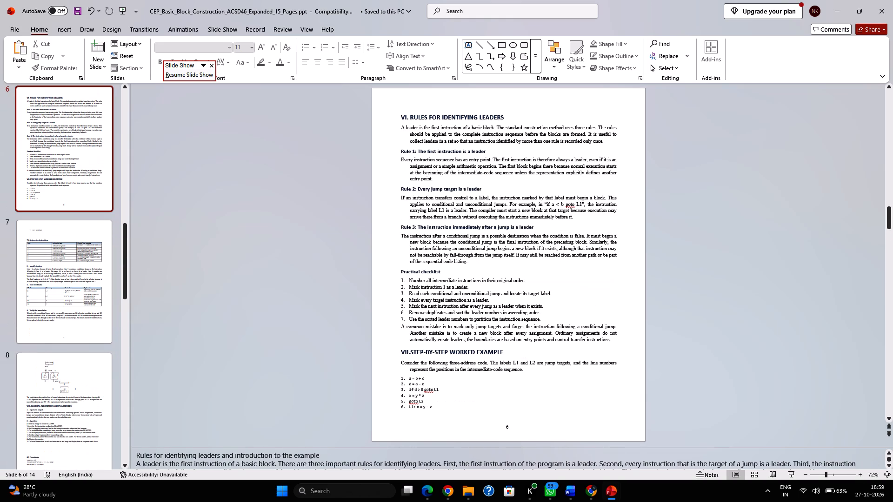
{"action": "scroll", "coordinate": [596, 376], "scroll_direction": "down", "scroll_amount": 1}
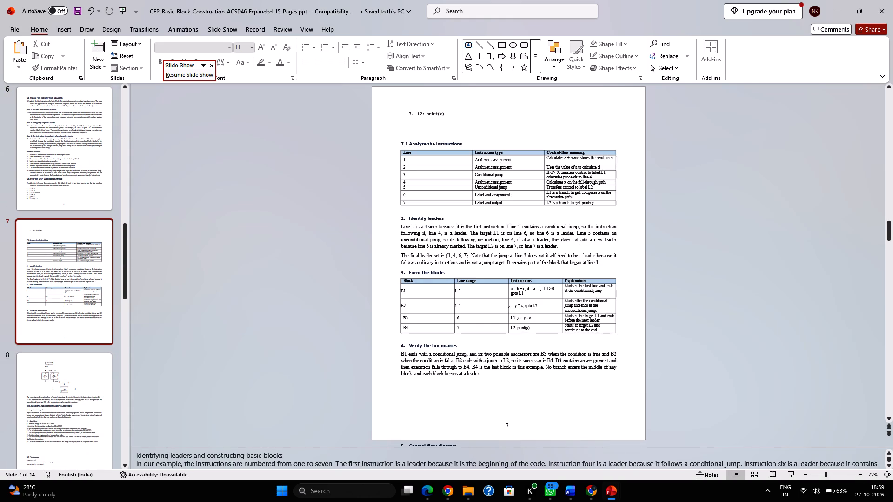
{"action": "key", "text": "Up"}
{"action": "key", "text": "Up"}
{"action": "key", "text": "Up"}
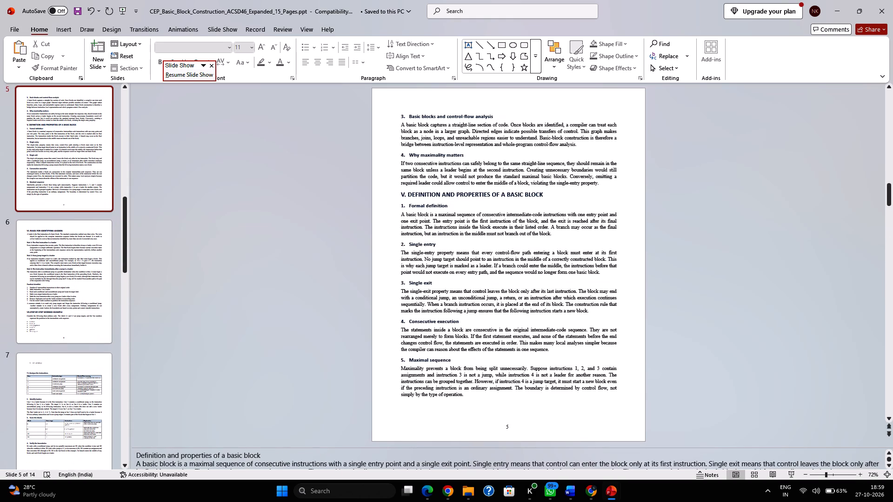
{"action": "key", "text": "Up"}
{"action": "key", "text": "Up"}
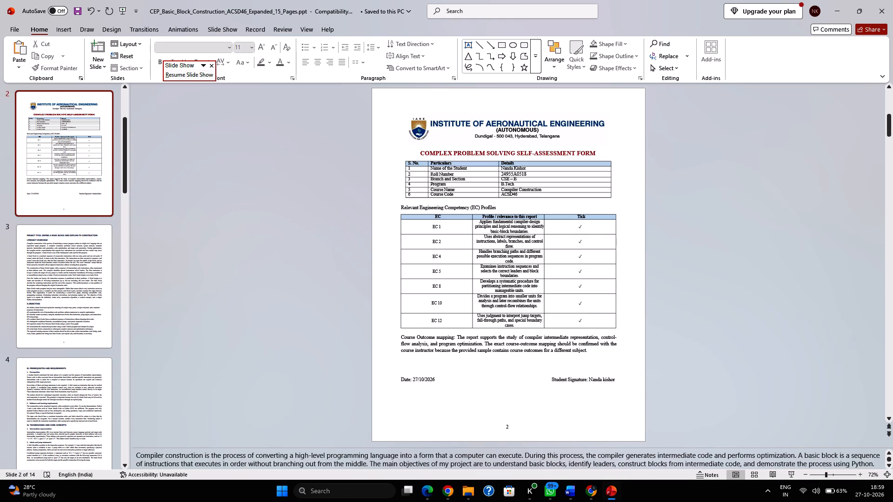
{"action": "key", "text": "Down"}
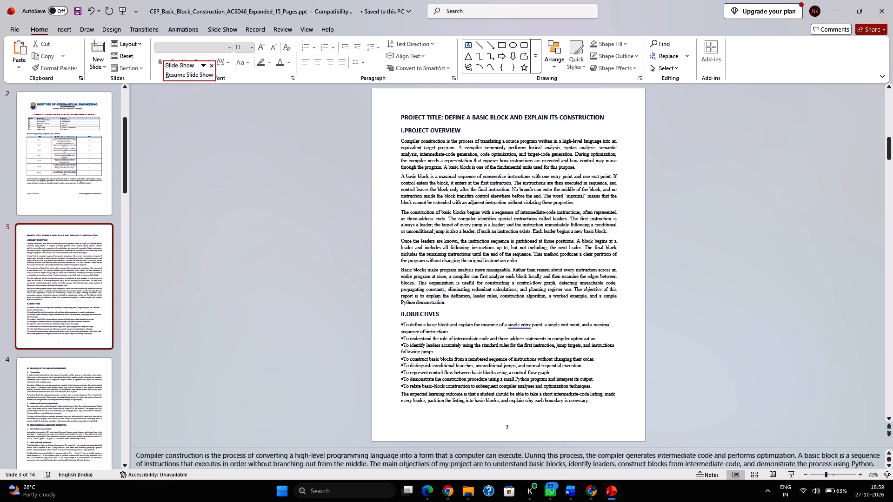
{"action": "key", "text": "Down"}
{"action": "key", "text": "Down"}
{"action": "key", "text": "Down"}
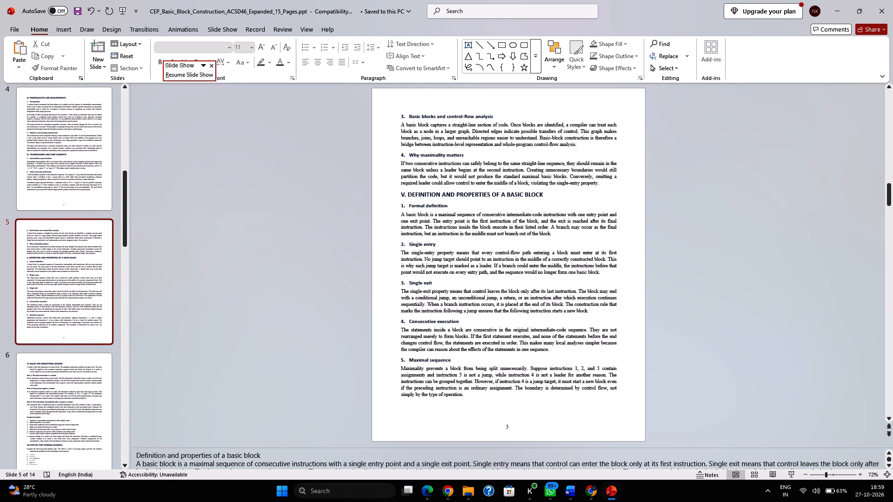
{"action": "scroll", "coordinate": [690, 343], "scroll_direction": "down", "scroll_amount": 1}
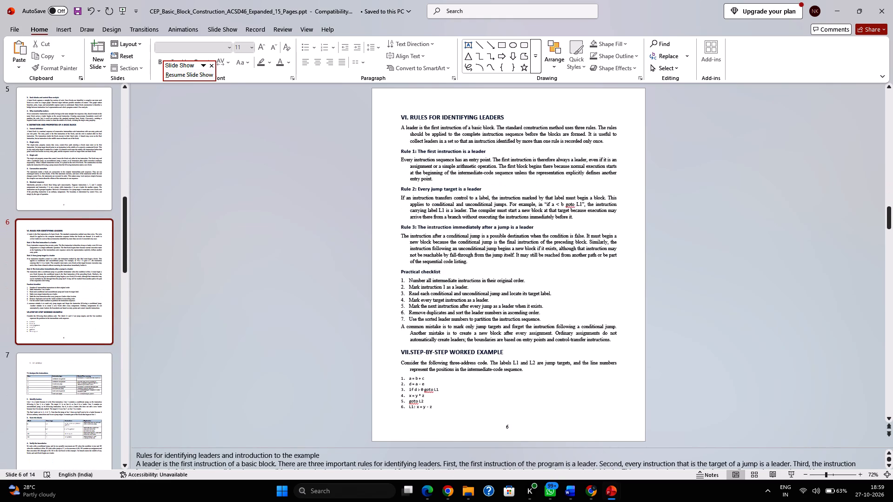
{"action": "scroll", "coordinate": [690, 343], "scroll_direction": "down", "scroll_amount": 1}
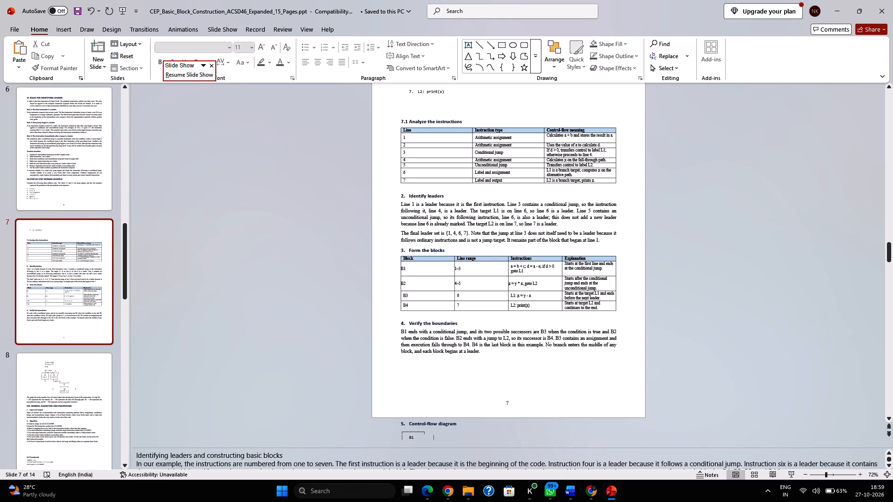
{"action": "scroll", "coordinate": [690, 343], "scroll_direction": "down", "scroll_amount": 1}
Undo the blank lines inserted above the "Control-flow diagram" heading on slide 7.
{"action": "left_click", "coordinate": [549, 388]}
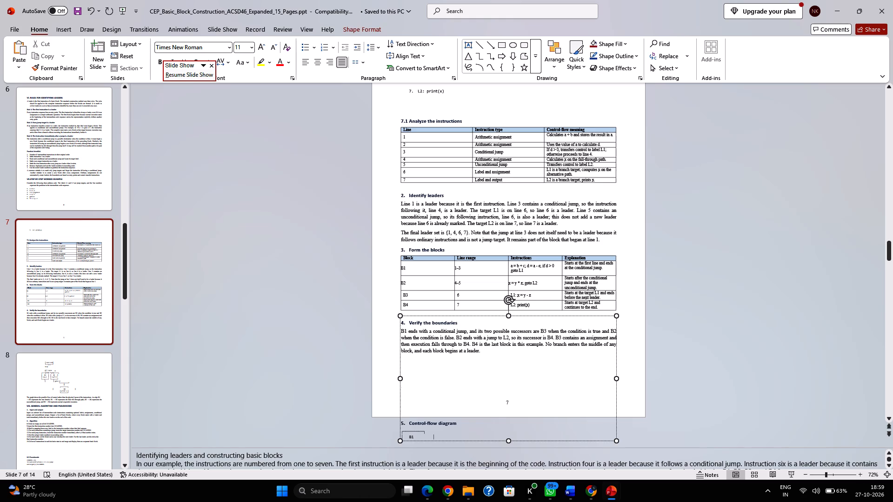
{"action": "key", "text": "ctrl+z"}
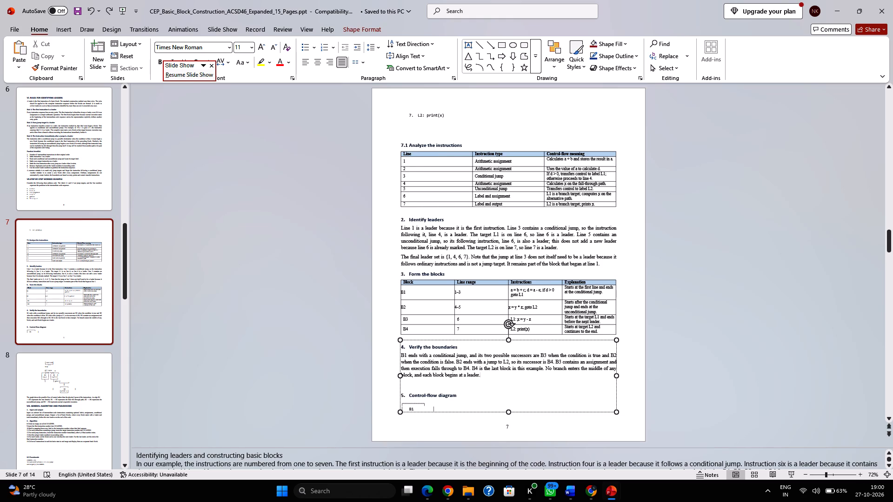
Copy the "Control-flow diagram" heading together with the B1 box fragment at the end of slide 7, and delete them from that slide.
{"action": "left_click_drag", "start_coordinate": [438, 407], "coordinate": [410, 398]}
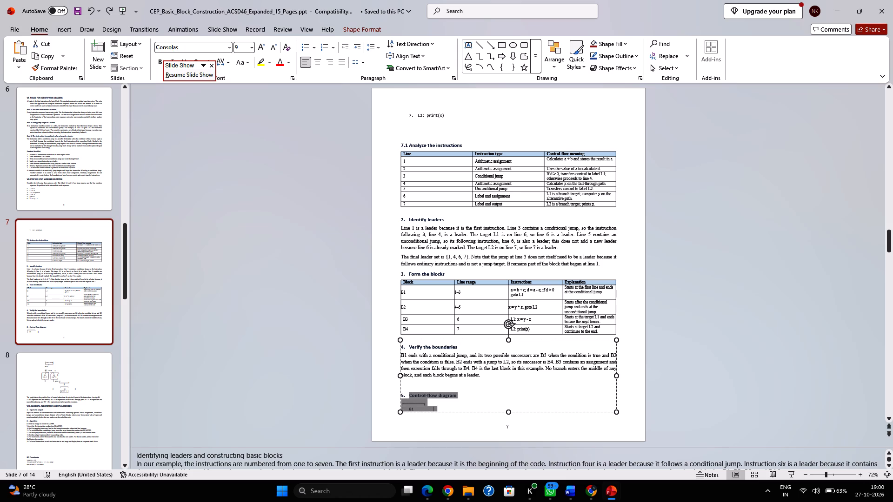
{"action": "left_click_drag", "start_coordinate": [410, 398], "coordinate": [402, 394]}
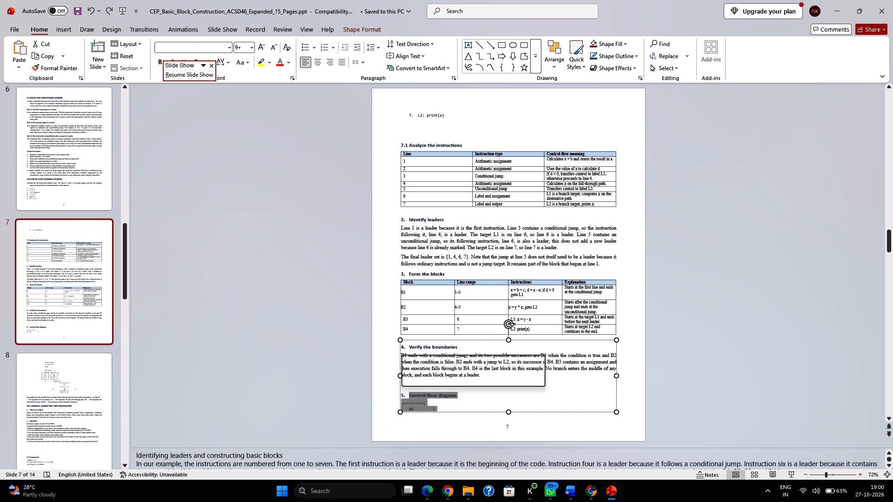
{"action": "key", "text": "ctrl+c"}
{"action": "key", "text": "BackSpace"}
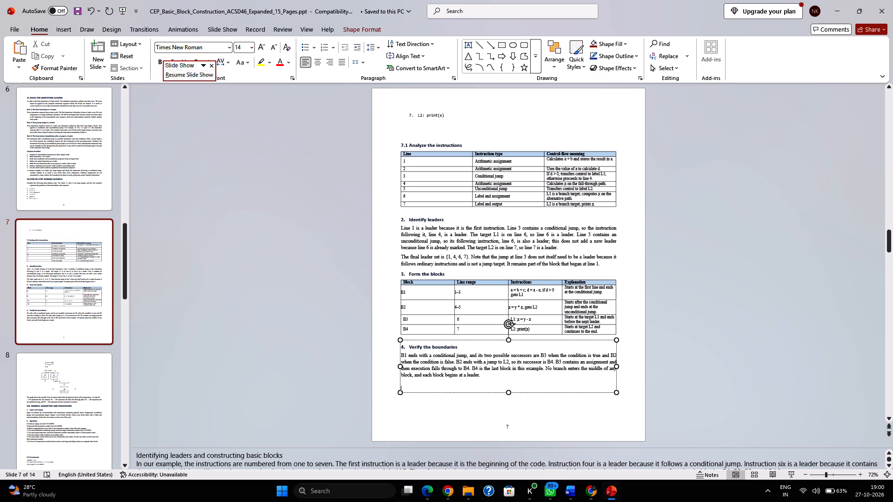
Paste the copied "Control-flow diagram" heading and B1 fragment onto slide 8 as a separate text box.
{"action": "scroll", "coordinate": [643, 372], "scroll_direction": "down", "scroll_amount": 1}
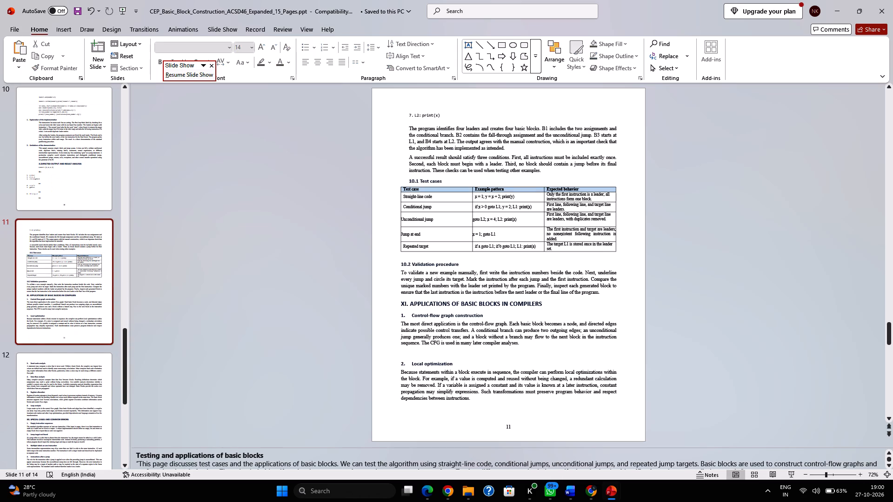
{"action": "key", "text": "Up"}
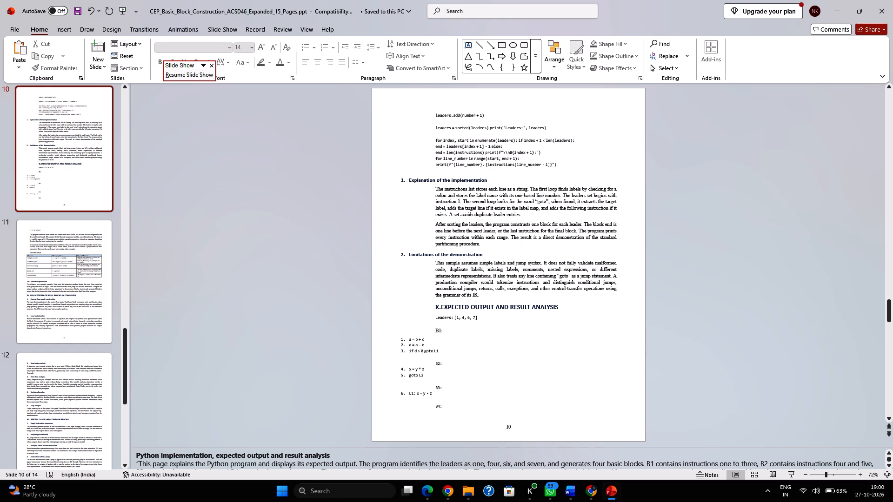
{"action": "key", "text": "Up"}
{"action": "key", "text": "Down"}
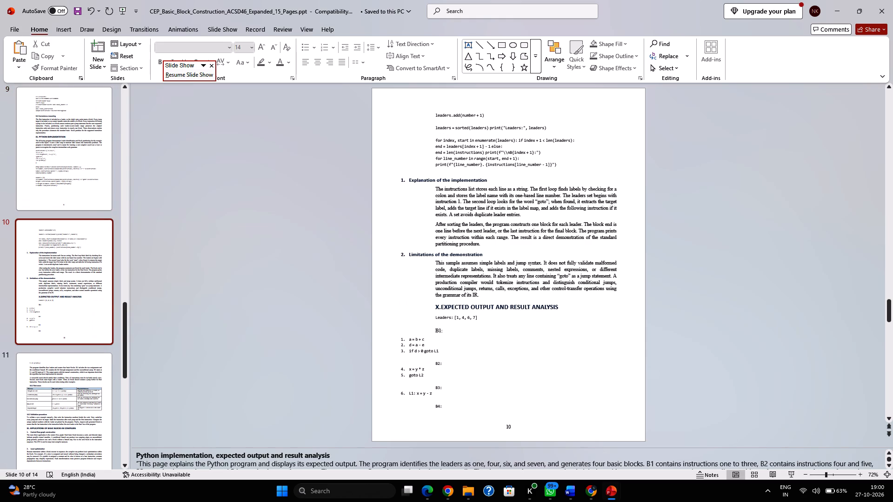
{"action": "key", "text": "Up"}
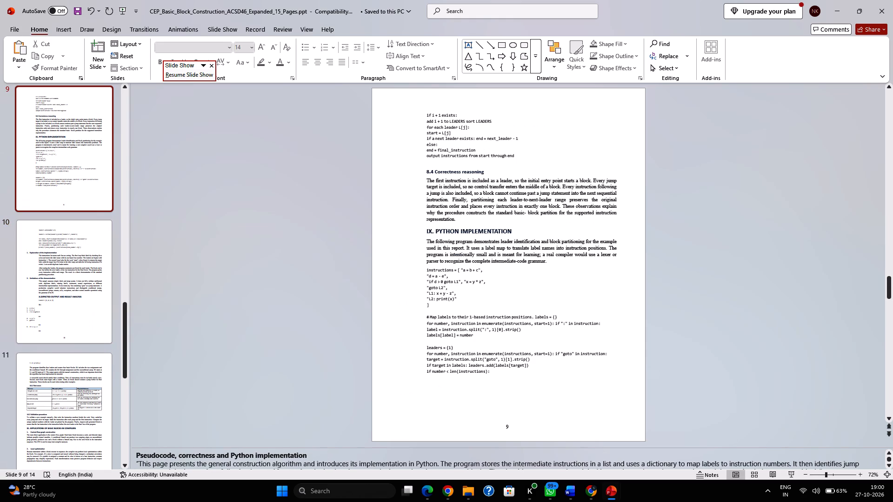
{"action": "key", "text": "Up"}
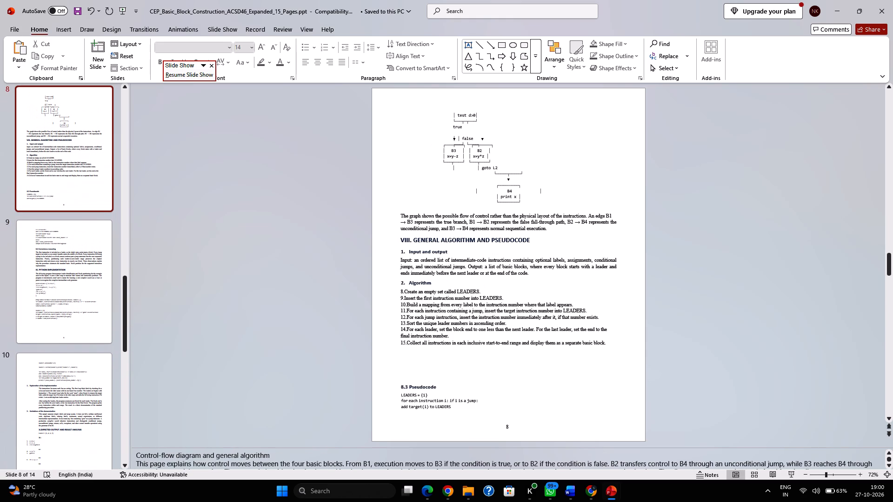
{"action": "left_click", "coordinate": [453, 114]}
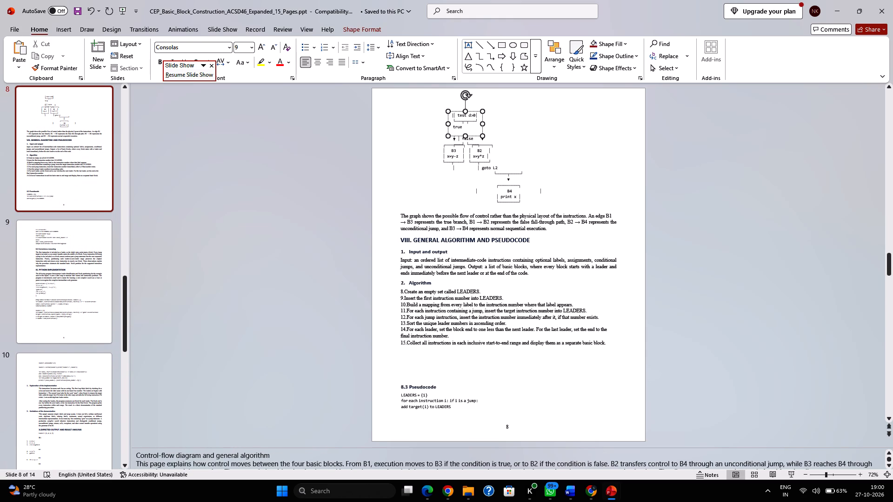
{"action": "left_click", "coordinate": [485, 143]}
{"action": "left_click", "coordinate": [445, 110]}
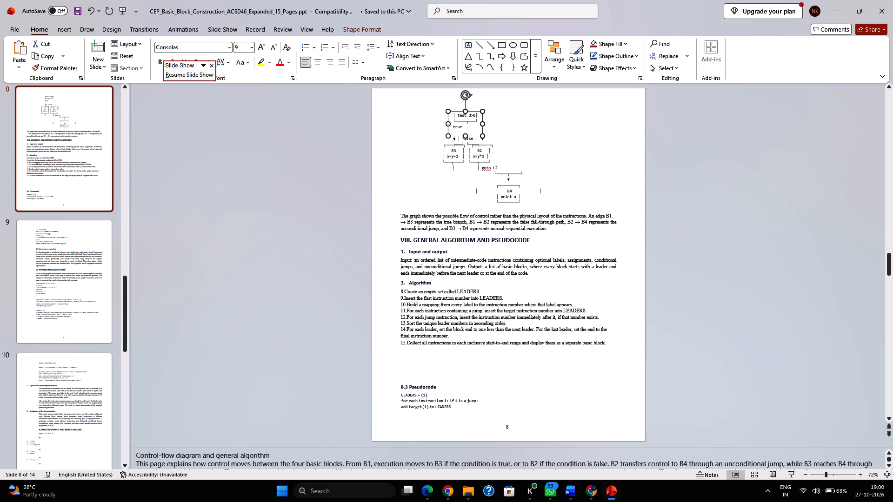
{"action": "left_click", "coordinate": [434, 108]}
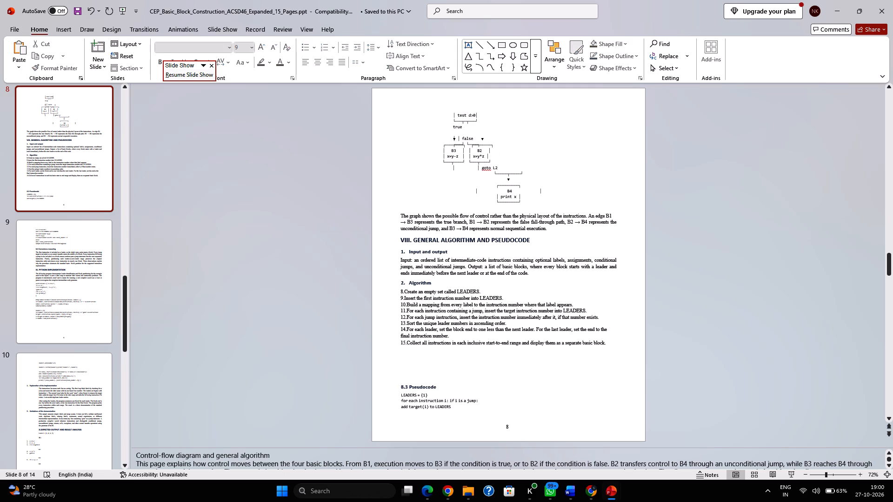
{"action": "key", "text": "ctrl+v"}
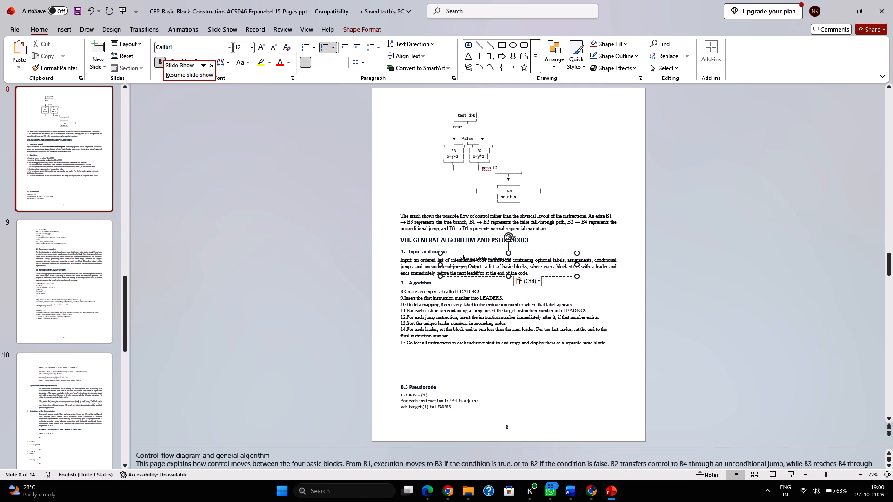
Move the pasted "Control-flow diagram" text box up from the algorithm text to the diagram area of slide 8.
{"action": "left_click", "coordinate": [575, 255]}
{"action": "key", "text": "Up"}
{"action": "key", "text": "Up"}
{"action": "key", "text": "Up"}
{"action": "key", "text": "Up"}
{"action": "key", "text": "Up"}
{"action": "key", "text": "Up"}
{"action": "key", "text": "Up"}
{"action": "key", "text": "Up"}
{"action": "key", "text": "Up"}
{"action": "key", "text": "Up"}
{"action": "key", "text": "Up"}
{"action": "key", "text": "Up"}
{"action": "key", "text": "Up"}
{"action": "key", "text": "Up"}
{"action": "key", "text": "Up"}
{"action": "key", "text": "Up"}
{"action": "key", "text": "Up"}
{"action": "key", "text": "Up"}
{"action": "key", "text": "Up"}
{"action": "key", "text": "Up"}
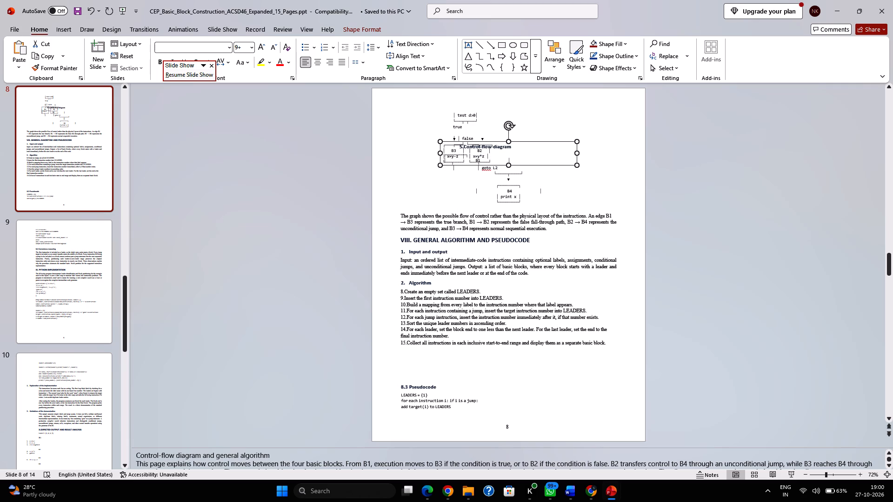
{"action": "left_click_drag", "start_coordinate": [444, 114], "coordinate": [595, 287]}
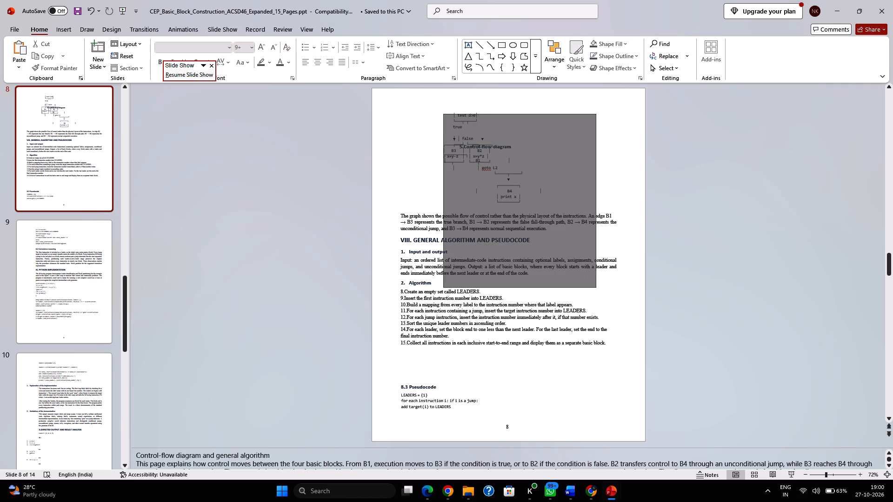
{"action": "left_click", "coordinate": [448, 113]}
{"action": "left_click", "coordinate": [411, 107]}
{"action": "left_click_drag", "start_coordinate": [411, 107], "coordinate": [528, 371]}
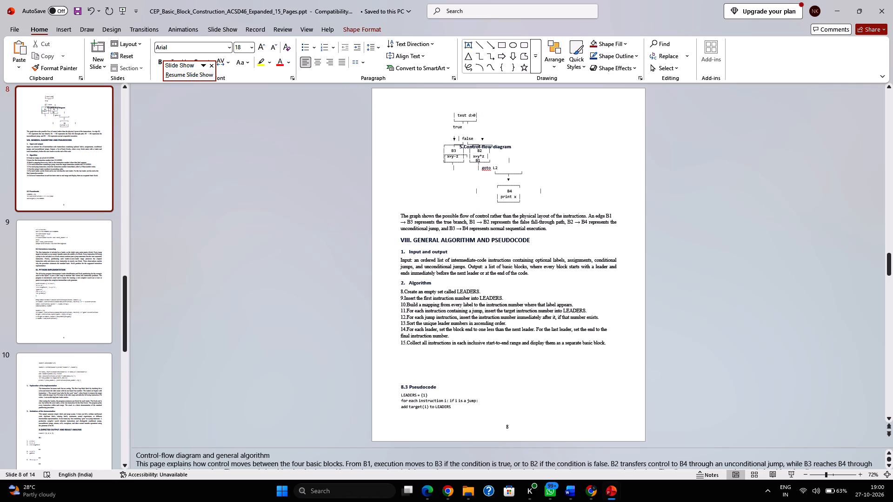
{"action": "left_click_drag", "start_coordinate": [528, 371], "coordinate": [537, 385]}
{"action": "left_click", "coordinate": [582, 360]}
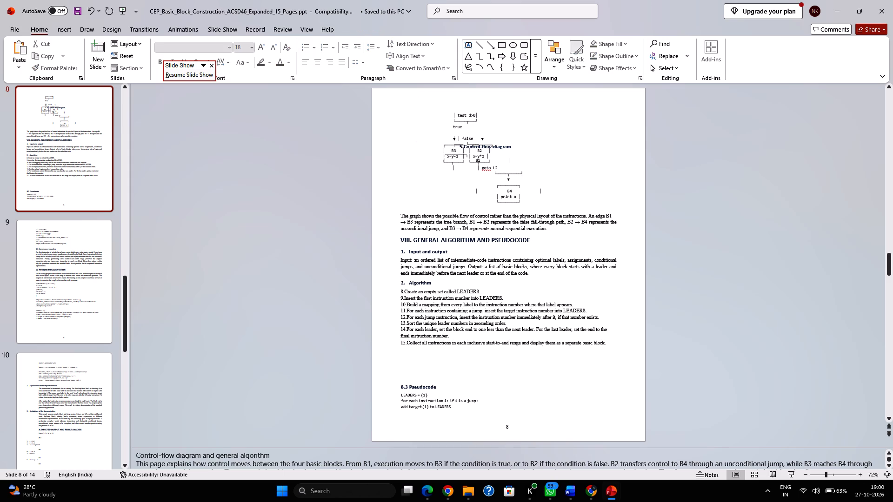
Move the "Control-flow diagram" text box sideways along the same height until it is clear of the diagram's boxes.
{"action": "left_click", "coordinate": [486, 152]}
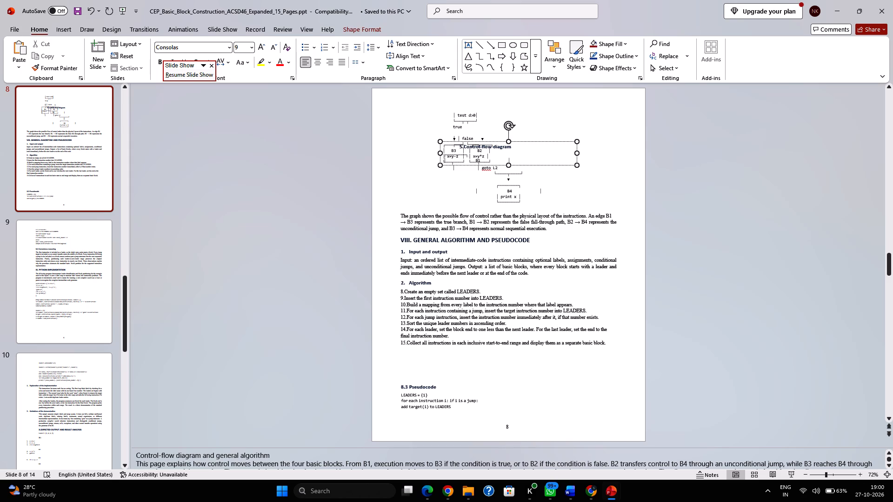
{"action": "left_click", "coordinate": [579, 141]}
{"action": "key", "text": "Right"}
{"action": "key", "text": "Right"}
{"action": "key", "text": "Right"}
{"action": "key", "text": "Right"}
{"action": "key", "text": "Right"}
{"action": "key", "text": "Right"}
{"action": "key", "text": "Right"}
{"action": "key", "text": "Right"}
{"action": "key", "text": "Right"}
{"action": "key", "text": "Right"}
{"action": "key", "text": "Right"}
{"action": "key", "text": "Right"}
{"action": "key", "text": "Right"}
{"action": "key", "text": "Right"}
{"action": "key", "text": "Right"}
{"action": "key", "text": "Right"}
{"action": "key", "text": "Right"}
{"action": "key", "text": "Right"}
{"action": "key", "text": "Right"}
{"action": "key", "text": "Right"}
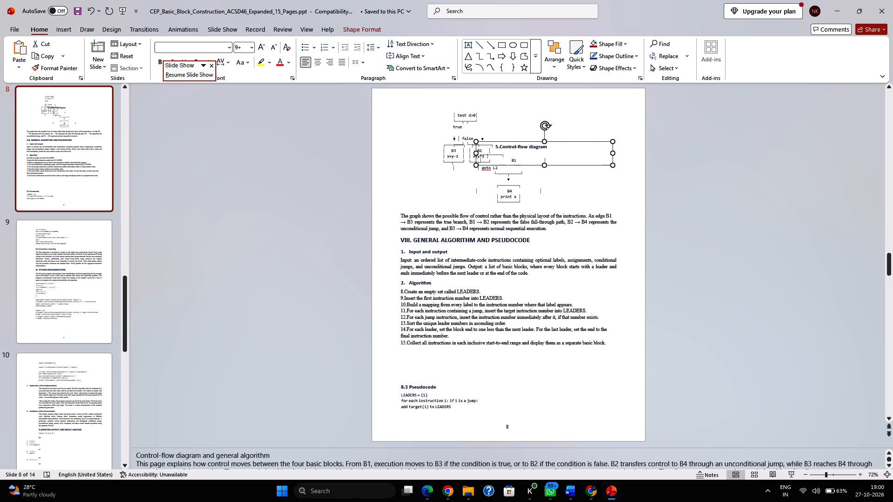
{"action": "left_click", "coordinate": [566, 125]}
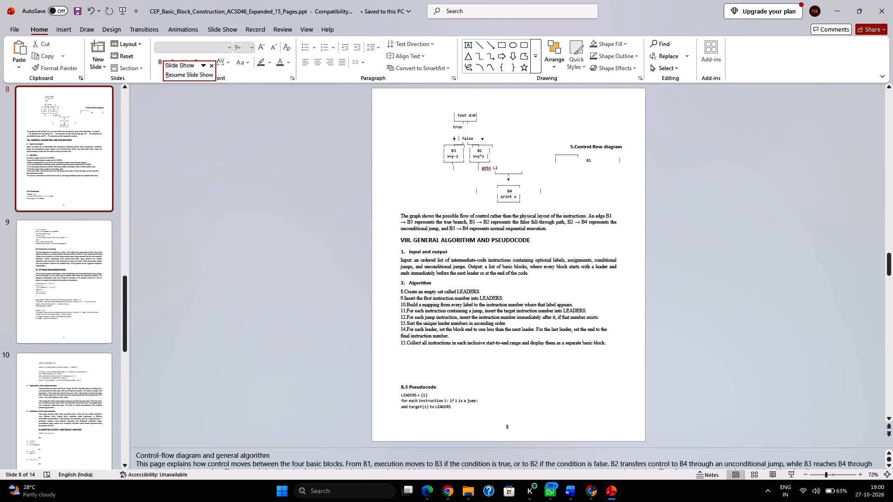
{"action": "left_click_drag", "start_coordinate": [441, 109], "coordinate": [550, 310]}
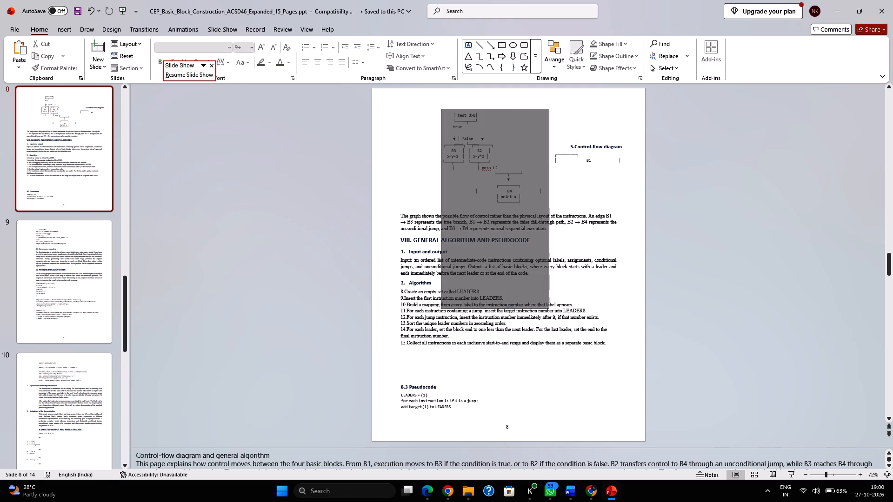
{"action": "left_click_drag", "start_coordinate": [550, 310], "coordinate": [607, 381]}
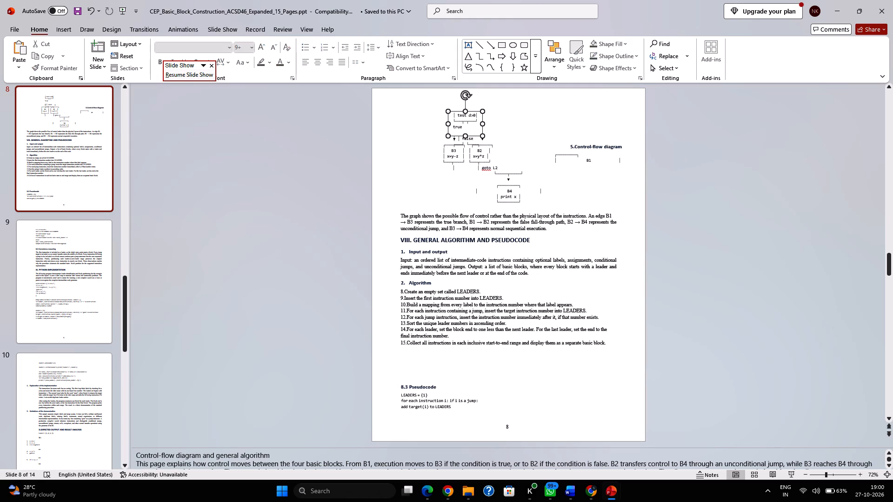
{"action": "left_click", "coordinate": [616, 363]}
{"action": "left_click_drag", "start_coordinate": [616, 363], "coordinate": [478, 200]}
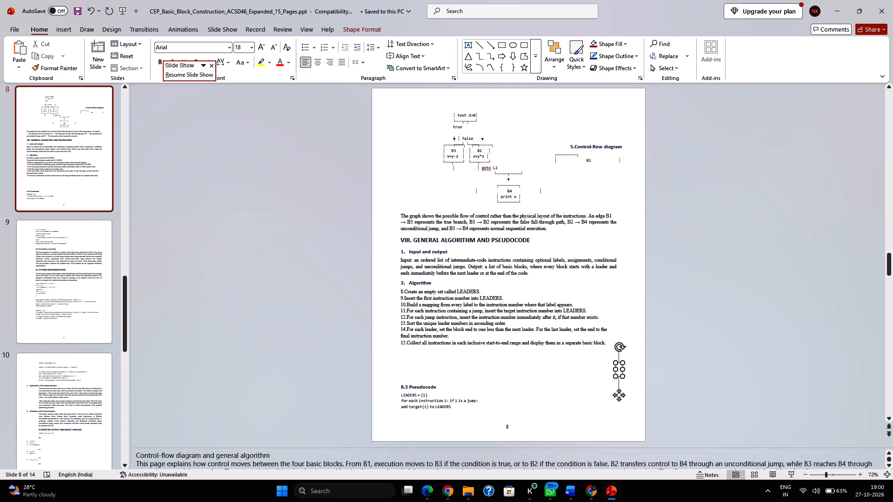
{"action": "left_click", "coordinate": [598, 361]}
Select the two diagram text boxes and the main body text together and move them down to just above "8.3 Pseudocode".
{"action": "left_click_drag", "start_coordinate": [608, 357], "coordinate": [486, 212]}
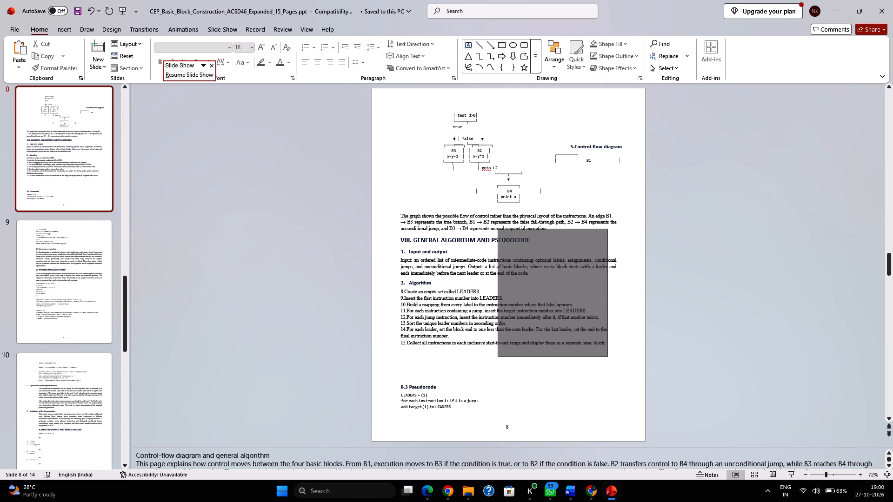
{"action": "left_click_drag", "start_coordinate": [486, 212], "coordinate": [381, 121]}
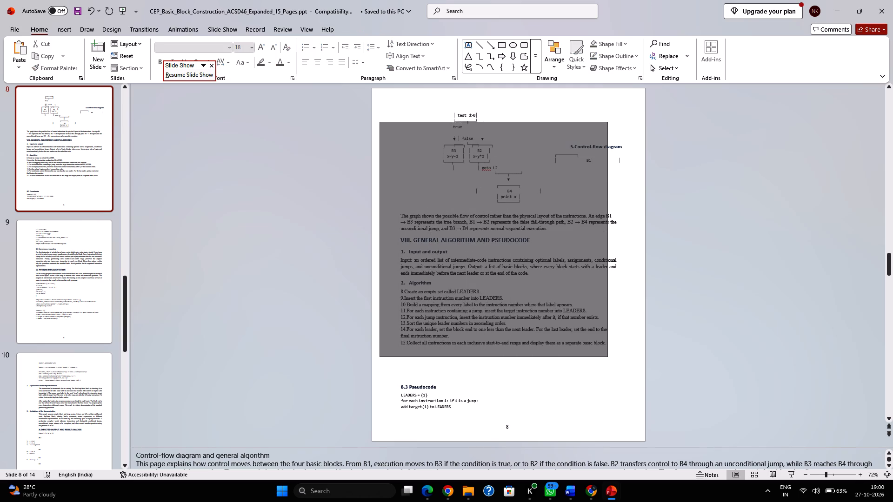
{"action": "left_click_drag", "start_coordinate": [381, 121], "coordinate": [383, 83]}
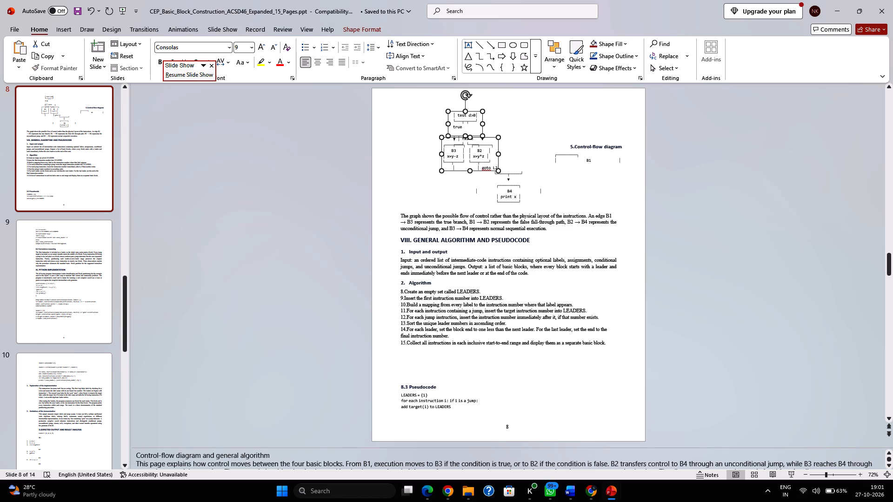
{"action": "left_click", "coordinate": [515, 193], "text": "shift"}
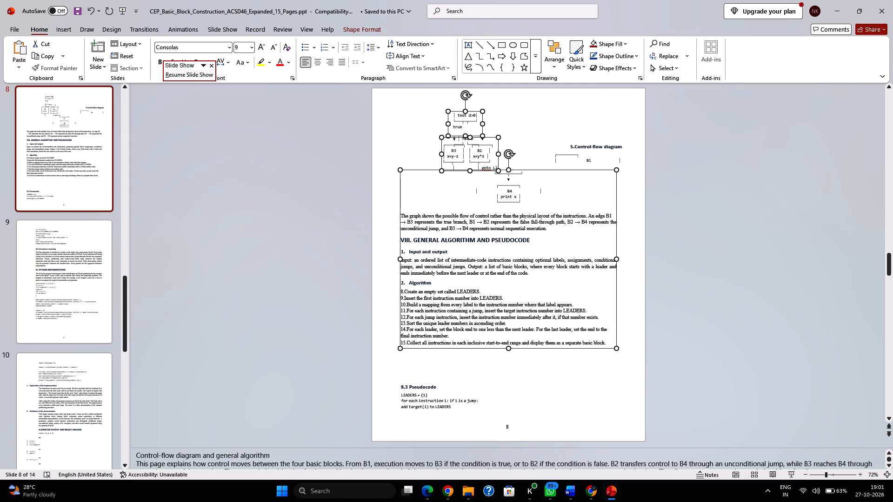
{"action": "key", "text": "Down"}
{"action": "key", "text": "Down"}
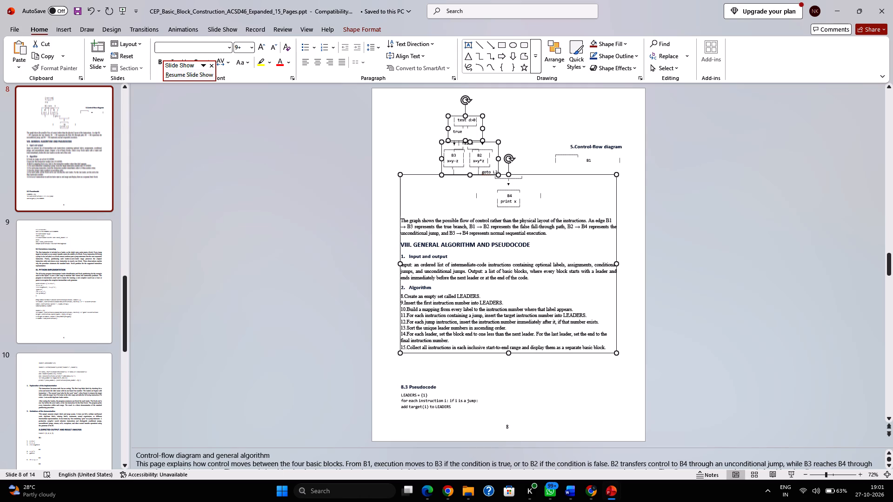
{"action": "key", "text": "Down"}
{"action": "key", "text": "Down"}
{"action": "key", "text": "Down"}
{"action": "key", "text": "Down"}
{"action": "key", "text": "Down"}
{"action": "key", "text": "Down"}
{"action": "key", "text": "Down"}
{"action": "key", "text": "Down"}
{"action": "key", "text": "Down"}
{"action": "key", "text": "Down"}
{"action": "key", "text": "Down"}
{"action": "key", "text": "Down"}
{"action": "key", "text": "Down"}
{"action": "key", "text": "Down"}
{"action": "key", "text": "Up"}
{"action": "key", "text": "Up"}
{"action": "key", "text": "Up"}
{"action": "key", "text": "Up"}
{"action": "key", "text": "Up"}
{"action": "key", "text": "Up"}
{"action": "key", "text": "Up"}
{"action": "key", "text": "Up"}
{"action": "key", "text": "Up"}
{"action": "key", "text": "Up"}
{"action": "key", "text": "Up"}
{"action": "key", "text": "Up"}
{"action": "key", "text": "Up"}
{"action": "key", "text": "Up"}
{"action": "key", "text": "Up"}
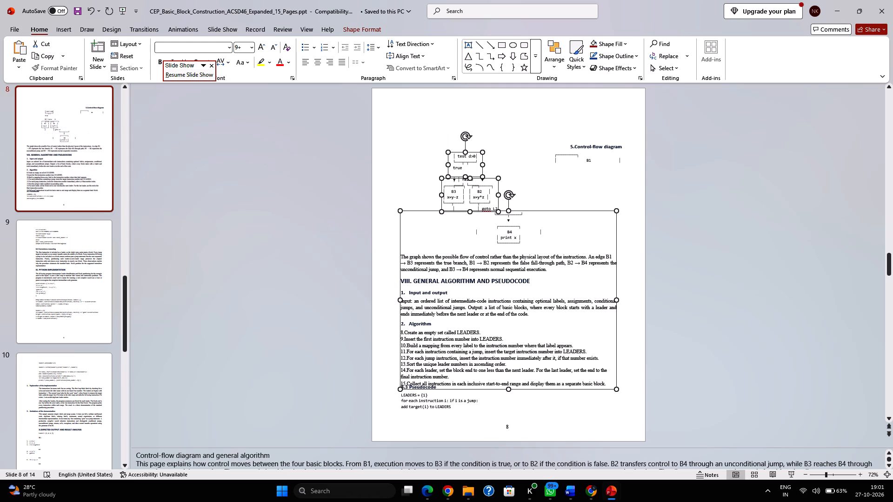
{"action": "key", "text": "Down"}
{"action": "key", "text": "Down"}
{"action": "key", "text": "Down"}
{"action": "key", "text": "Down"}
{"action": "key", "text": "Down"}
{"action": "key", "text": "Down"}
{"action": "key", "text": "Down"}
{"action": "key", "text": "Down"}
{"action": "key", "text": "Down"}
{"action": "key", "text": "Down"}
{"action": "key", "text": "Down"}
{"action": "key", "text": "Down"}
{"action": "key", "text": "Down"}
{"action": "key", "text": "Down"}
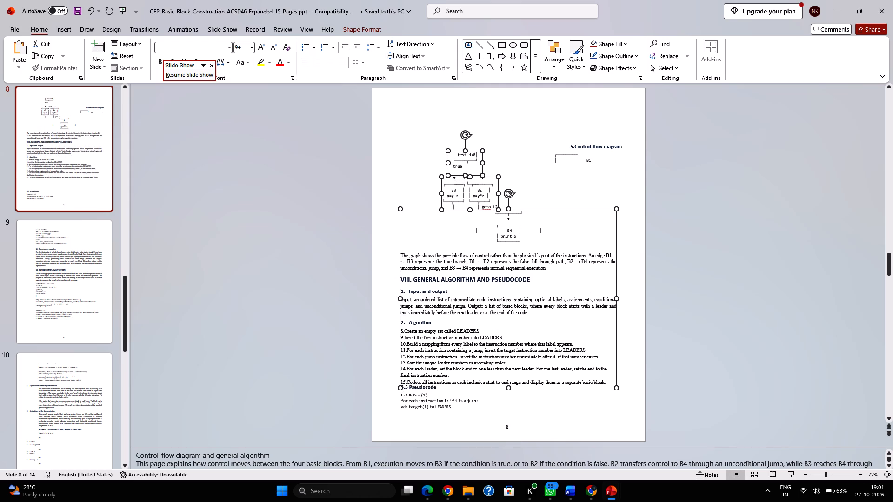
{"action": "key", "text": "Up"}
{"action": "key", "text": "Up"}
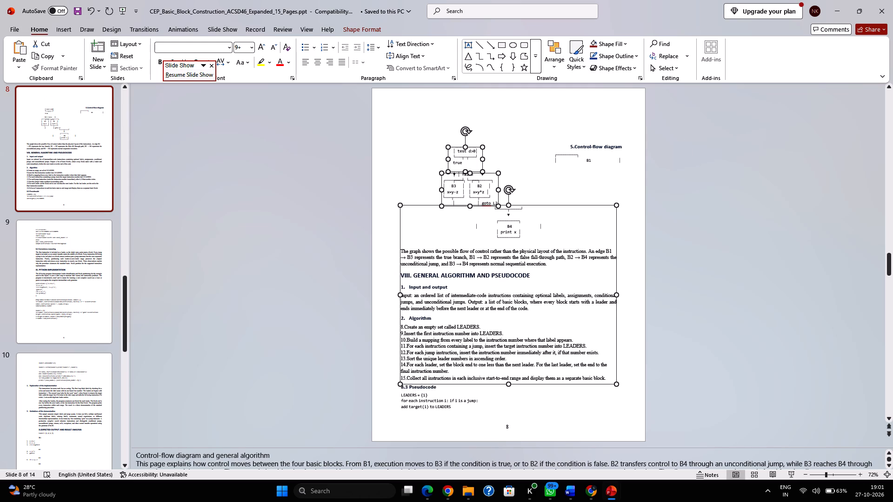
Move the "Control-flow diagram" heading and B1 text box into the space above the "test d>0" box, near the page's left margin.
{"action": "left_click", "coordinate": [605, 154]}
{"action": "left_click", "coordinate": [553, 141]}
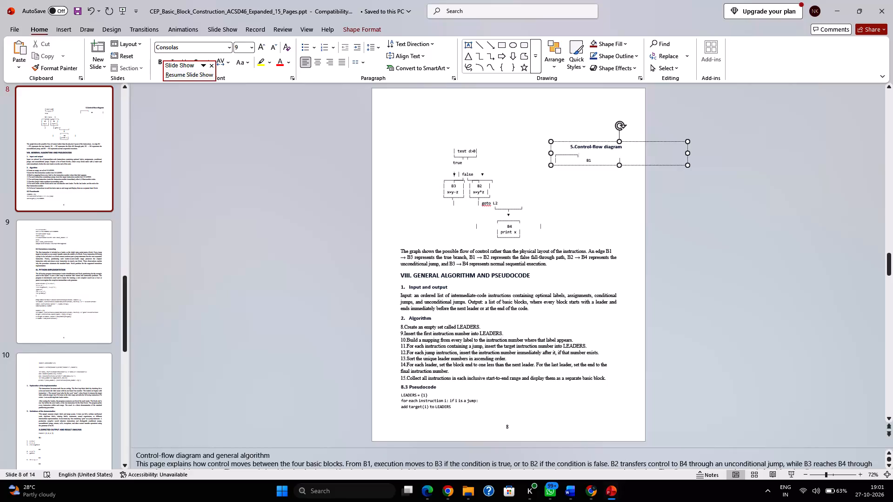
{"action": "key", "text": "Up"}
{"action": "key", "text": "Up"}
{"action": "key", "text": "Up"}
{"action": "key", "text": "Up"}
{"action": "key", "text": "Up"}
{"action": "key", "text": "Up"}
{"action": "key", "text": "Up"}
{"action": "key", "text": "Up"}
{"action": "key", "text": "Up"}
{"action": "key", "text": "Up"}
{"action": "key", "text": "Left"}
{"action": "key", "text": "Left"}
{"action": "key", "text": "Left"}
{"action": "key", "text": "Left"}
{"action": "key", "text": "Left"}
{"action": "key", "text": "Left"}
{"action": "key", "text": "Left"}
{"action": "key", "text": "Left"}
{"action": "key", "text": "Left"}
{"action": "key", "text": "Left"}
{"action": "key", "text": "Left"}
{"action": "key", "text": "Left"}
{"action": "key", "text": "Left"}
{"action": "key", "text": "Left"}
{"action": "key", "text": "Left"}
{"action": "key", "text": "Left"}
{"action": "key", "text": "Left"}
{"action": "key", "text": "Left"}
{"action": "key", "text": "Left"}
{"action": "key", "text": "Left"}
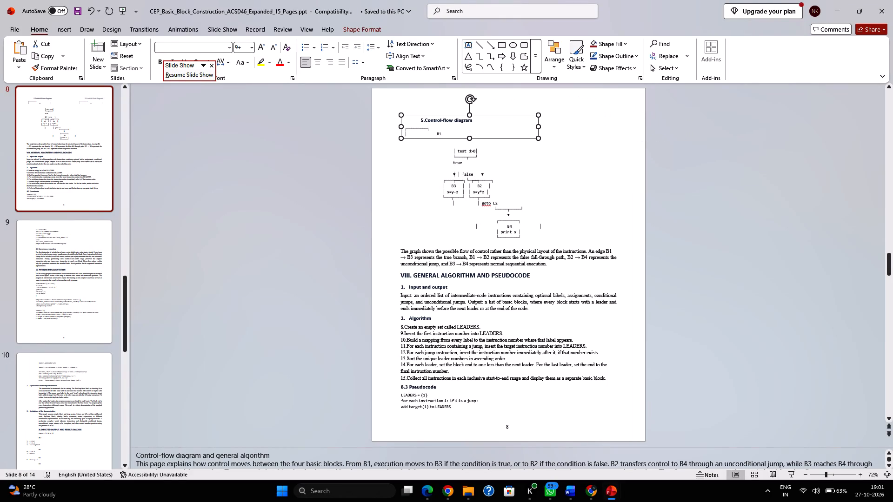
{"action": "key", "text": "Right"}
{"action": "key", "text": "Right"}
{"action": "key", "text": "Right"}
{"action": "key", "text": "Right"}
{"action": "key", "text": "Right"}
{"action": "key", "text": "Right"}
{"action": "key", "text": "Right"}
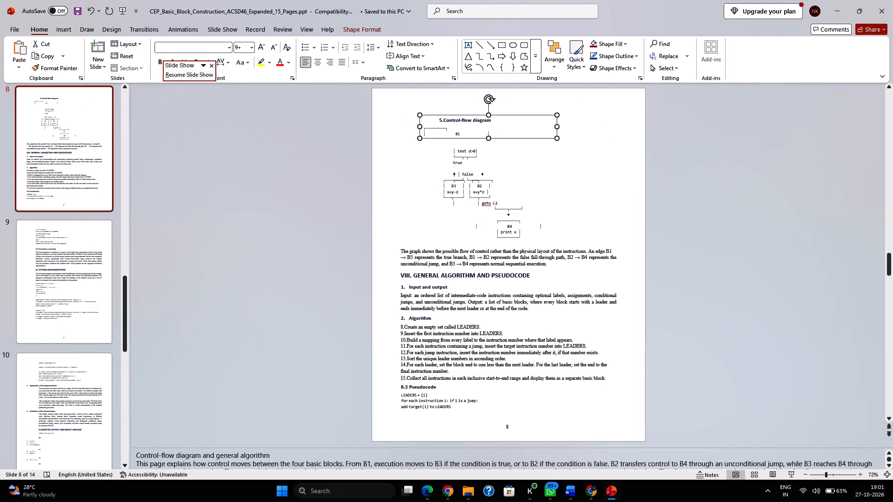
{"action": "key", "text": "Left"}
{"action": "key", "text": "Left"}
{"action": "key", "text": "Left"}
{"action": "key", "text": "Left"}
{"action": "key", "text": "Left"}
{"action": "key", "text": "Left"}
{"action": "key", "text": "Left"}
{"action": "key", "text": "Left"}
{"action": "key", "text": "Left"}
{"action": "key", "text": "Left"}
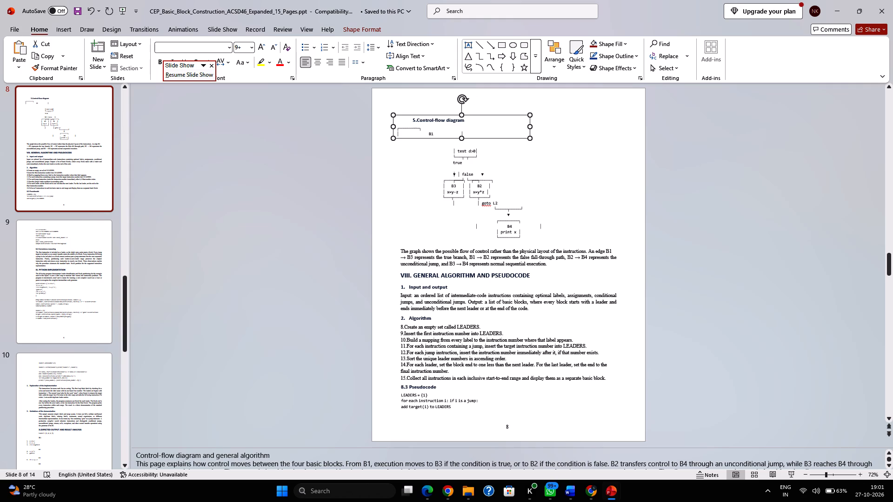
{"action": "left_click", "coordinate": [658, 176]}
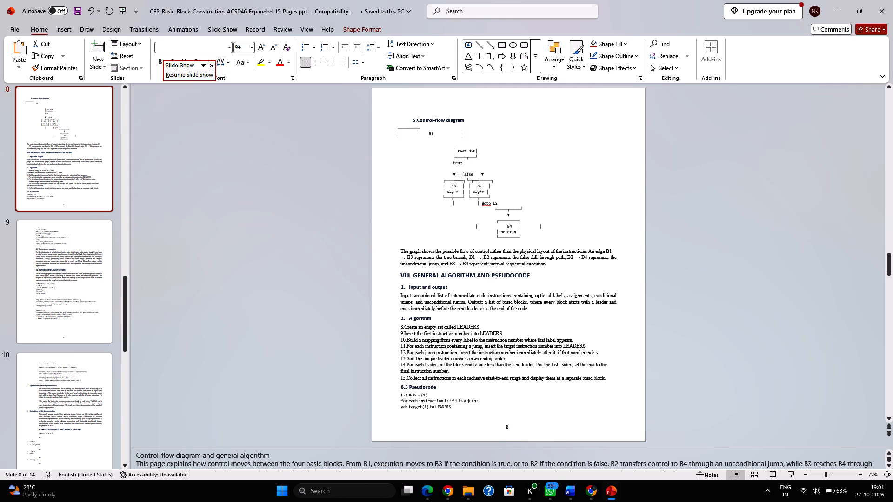
Remove the wide gap in front of "B1" inside its box in the control-flow diagram on slide 8.
{"action": "left_click", "coordinate": [420, 134]}
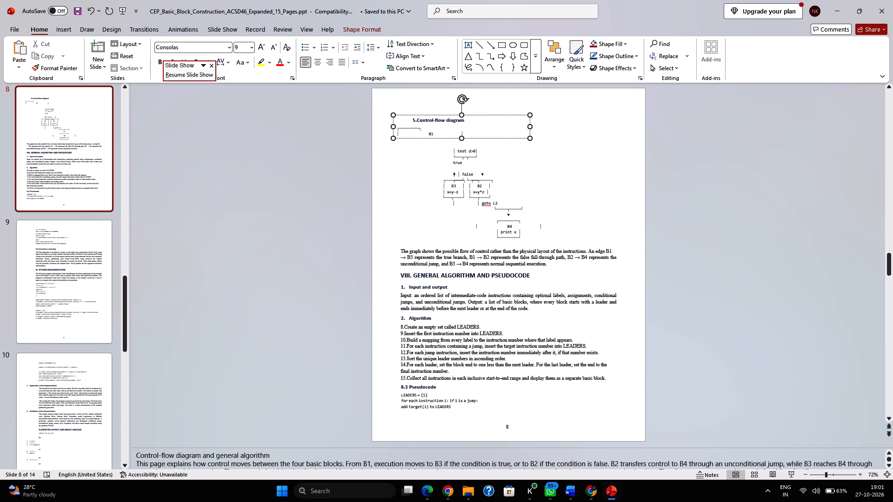
{"action": "key", "text": "BackSpace"}
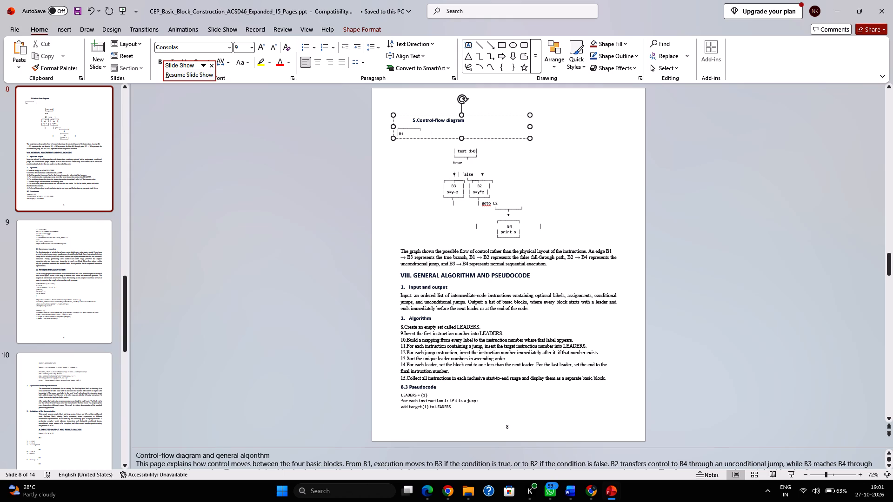
{"action": "left_click", "coordinate": [397, 132]}
{"action": "key", "text": "space"}
Indent the top border line of the B1 box so it starts under the start of the "Control-flow diagram" heading.
{"action": "key", "text": "Left"}
{"action": "key", "text": "Left"}
{"action": "key", "text": "Left"}
{"action": "key", "text": "Left"}
{"action": "key", "text": "Left"}
{"action": "key", "text": "Left"}
{"action": "key", "text": "Left"}
{"action": "key", "text": "Left"}
{"action": "key", "text": "Left"}
{"action": "key", "text": "Left"}
{"action": "key", "text": "Left"}
{"action": "key", "text": "Left"}
{"action": "key", "text": "Left"}
{"action": "key", "text": "Left"}
{"action": "key", "text": "Right"}
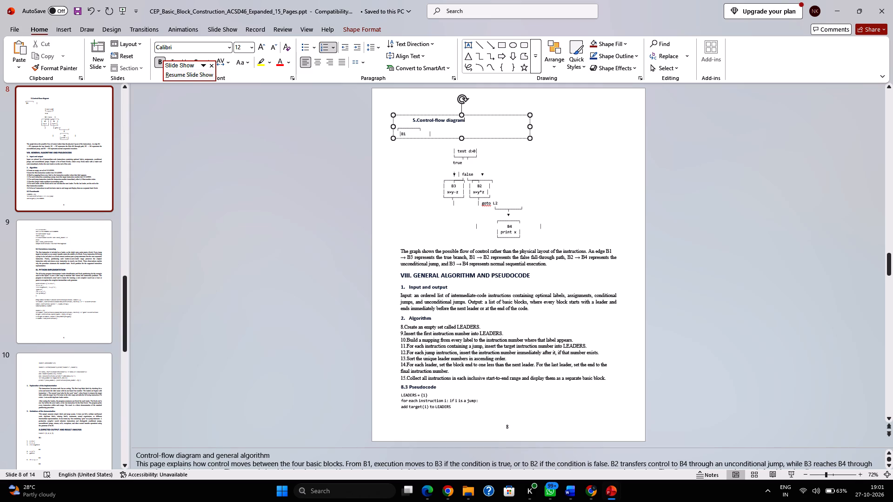
{"action": "key", "text": "space"}
{"action": "key", "text": "space"}
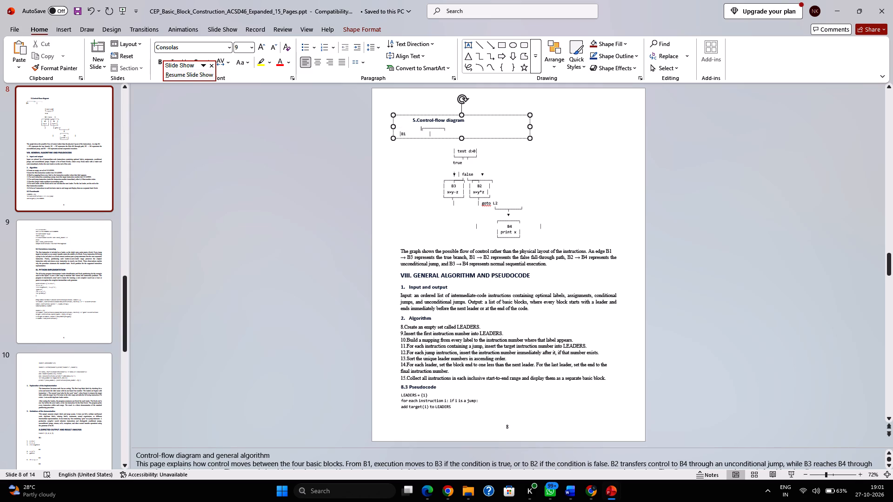
{"action": "key", "text": "Right"}
{"action": "key", "text": "Left"}
{"action": "key", "text": "Left"}
{"action": "key", "text": "BackSpace"}
Indent the B1 line with spaces until its side bar lines up under the start of the box's top border.
{"action": "left_click", "coordinate": [399, 132]}
{"action": "key", "text": "space"}
{"action": "key", "text": "space"}
{"action": "key", "text": "space"}
{"action": "key", "text": "space"}
{"action": "key", "text": "space"}
{"action": "key", "text": "space"}
{"action": "key", "text": "space"}
{"action": "key", "text": "space"}
{"action": "key", "text": "space"}
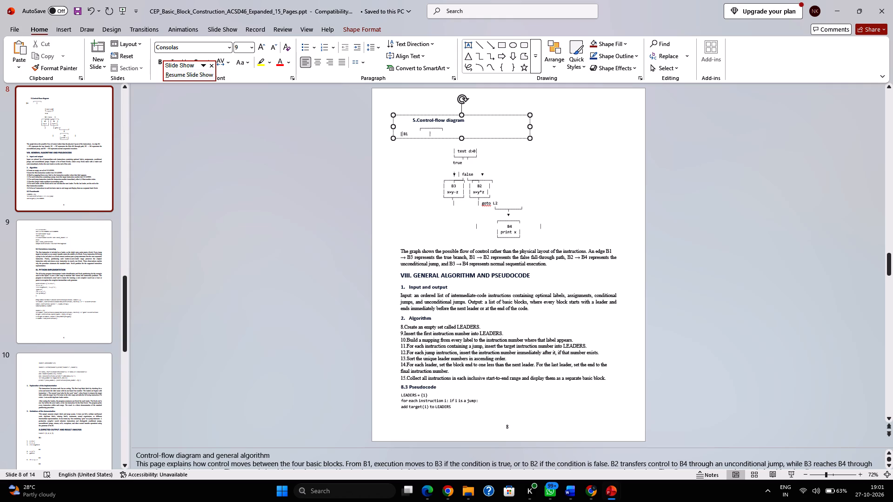
{"action": "key", "text": "space"}
{"action": "key", "text": "BackSpace"}
Indent the B1 box's top border further so it sits above the "test d>0" box.
{"action": "left_click", "coordinate": [415, 128]}
{"action": "key", "text": "space"}
{"action": "key", "text": "space"}
{"action": "key", "text": "space"}
Indent the B1 line with spaces until it sits beneath its shifted top border, above the "test d>0" box.
{"action": "left_click", "coordinate": [419, 135]}
{"action": "key", "text": "space"}
{"action": "key", "text": "space"}
{"action": "key", "text": "space"}
{"action": "key", "text": "space"}
{"action": "key", "text": "space"}
{"action": "key", "text": "space"}
{"action": "key", "text": "space"}
{"action": "key", "text": "space"}
{"action": "key", "text": "space"}
{"action": "key", "text": "space"}
{"action": "key", "text": "space"}
{"action": "key", "text": "space"}
{"action": "key", "text": "space"}
{"action": "key", "text": "space"}
{"action": "key", "text": "space"}
{"action": "key", "text": "BackSpace"}
{"action": "left_click", "coordinate": [722, 156]}
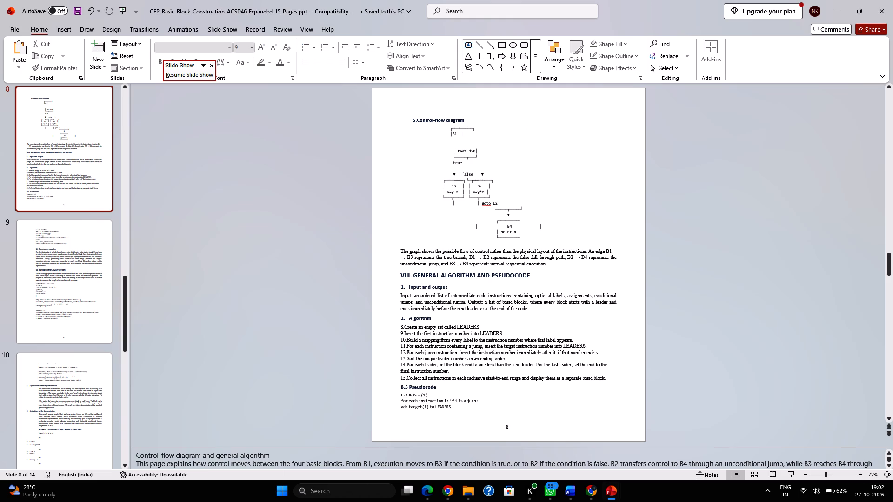
Close the other presentation's finished video export view and open the recording view from the beginning for the Basic Block Construction deck.
{"action": "scroll", "coordinate": [640, 257], "scroll_direction": "down", "scroll_amount": 4}
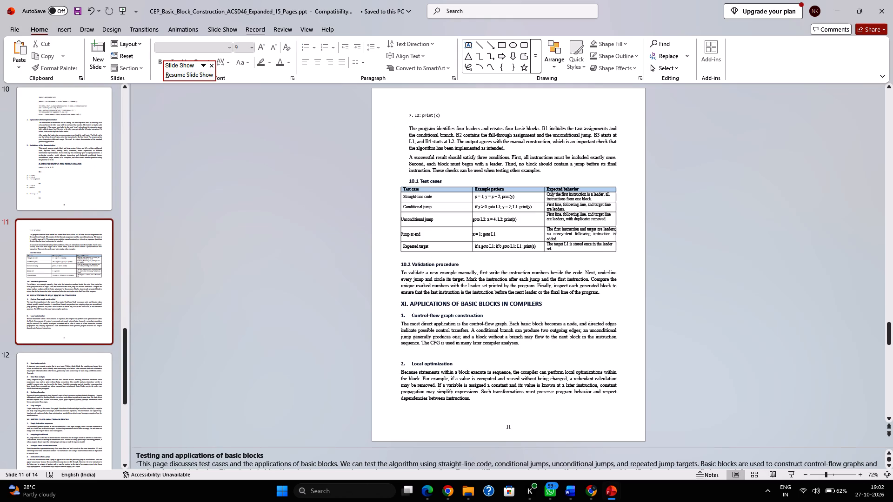
{"action": "left_click", "coordinate": [264, 29]}
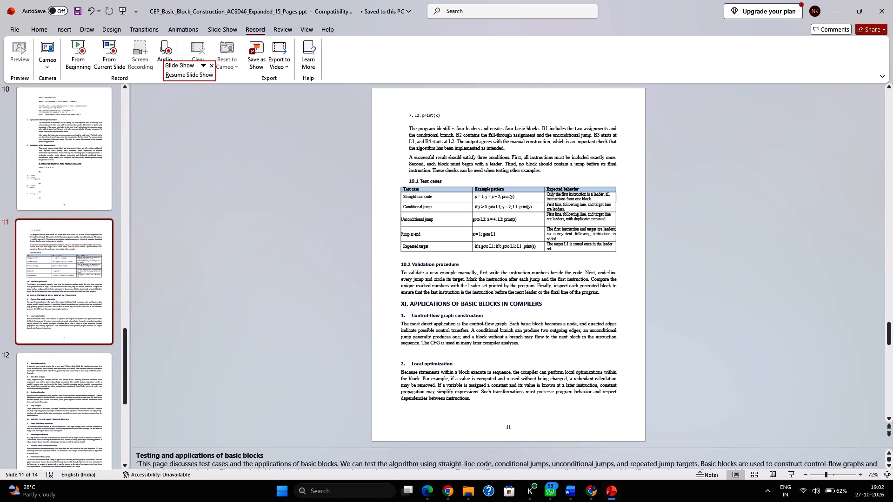
{"action": "left_click", "coordinate": [78, 59]}
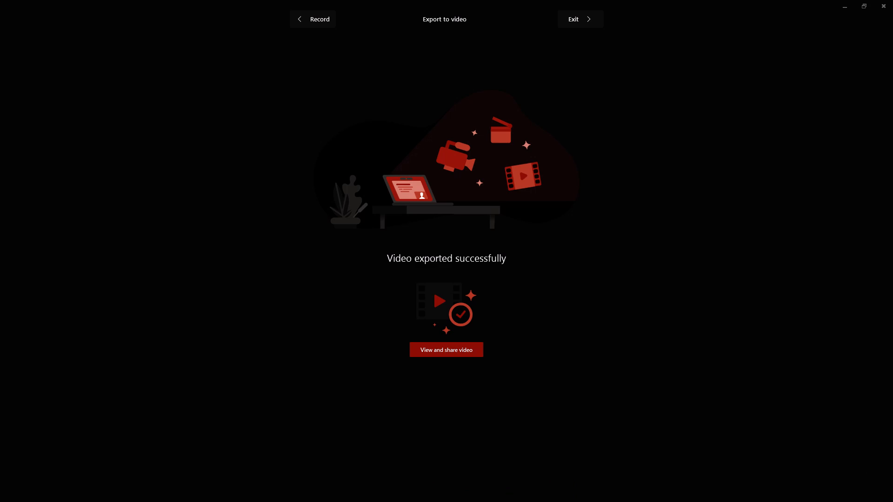
{"action": "left_click", "coordinate": [884, 5]}
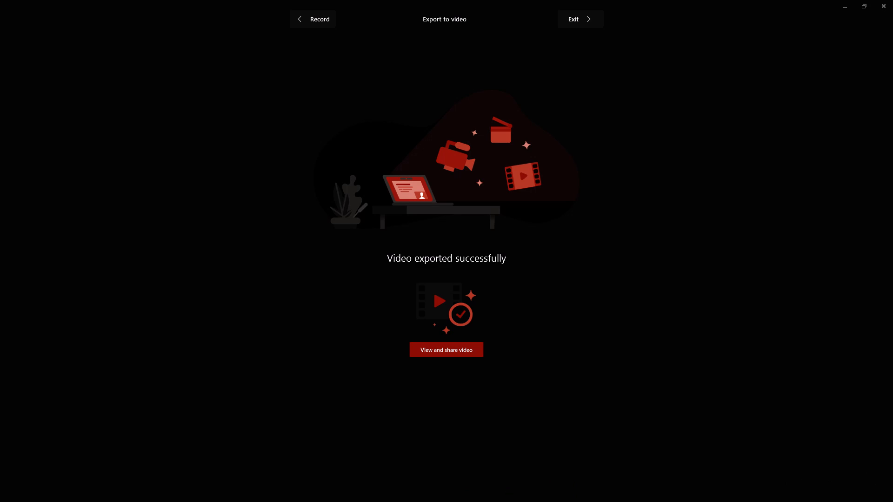
{"action": "left_click", "coordinate": [883, 7]}
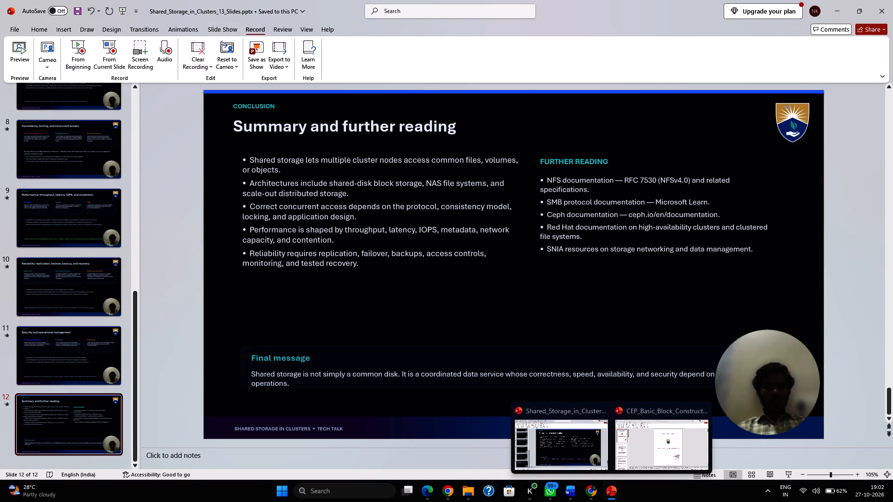
{"action": "left_click", "coordinate": [651, 434]}
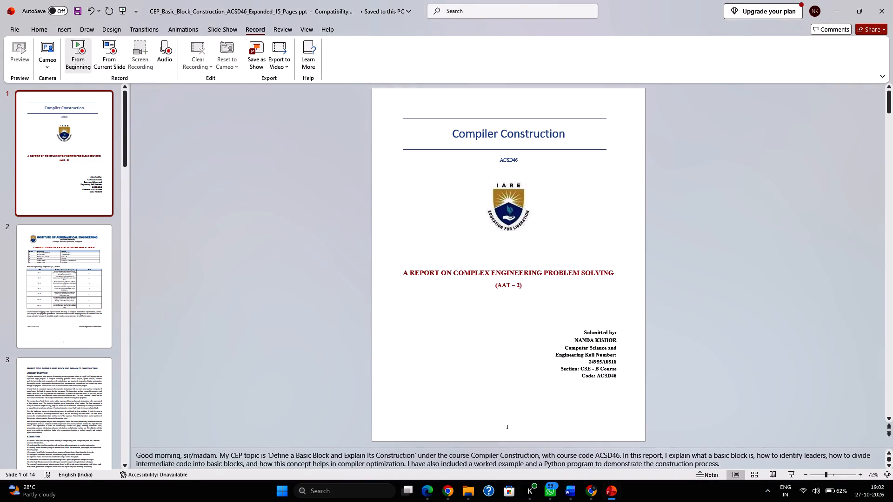
{"action": "left_click", "coordinate": [87, 57]}
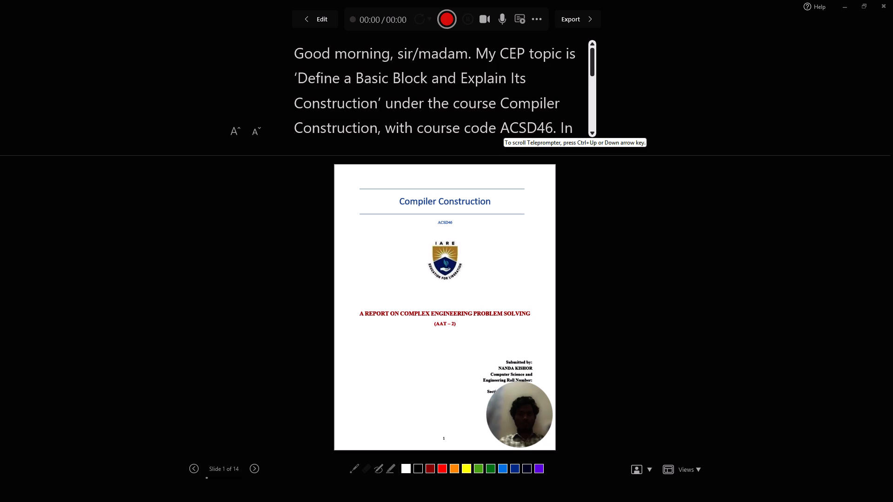
Read through slide 1's teleprompter notes to the end and return to their beginning.
{"action": "scroll", "coordinate": [514, 85], "scroll_direction": "down", "scroll_amount": 4}
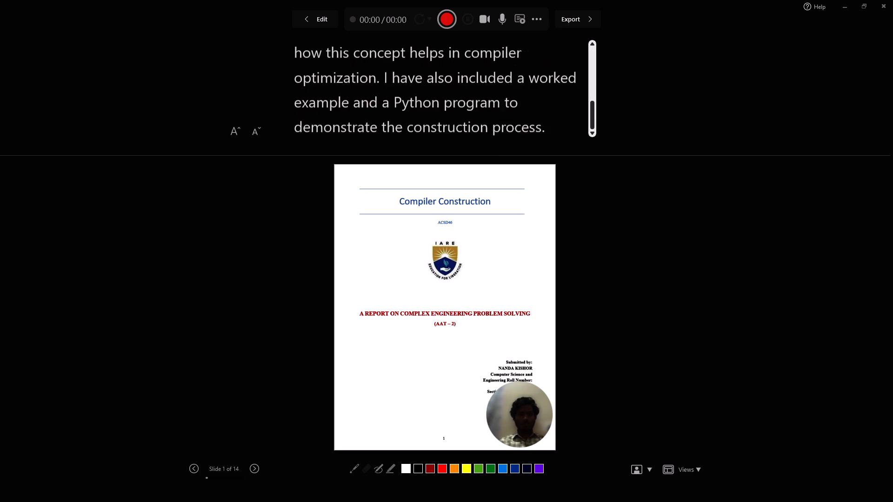
{"action": "scroll", "coordinate": [514, 85], "scroll_direction": "down", "scroll_amount": 3}
{"action": "scroll", "coordinate": [514, 85], "scroll_direction": "up", "scroll_amount": 5}
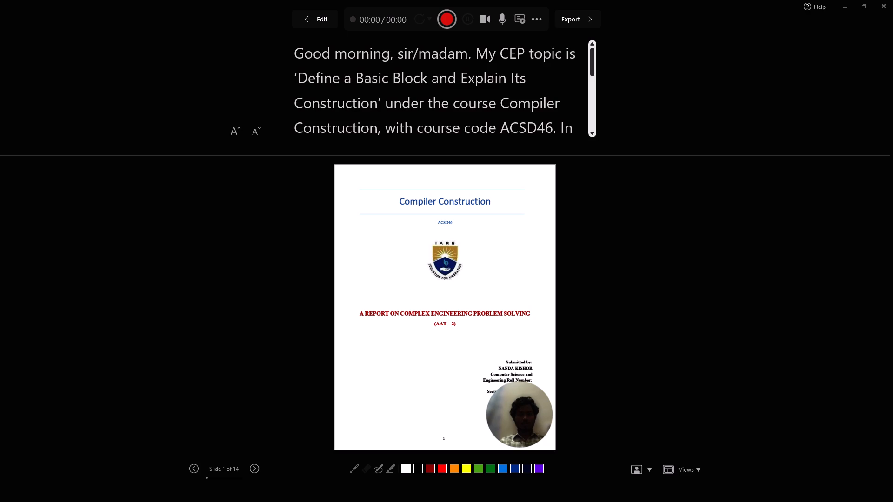
{"action": "scroll", "coordinate": [514, 85], "scroll_direction": "down", "scroll_amount": 2}
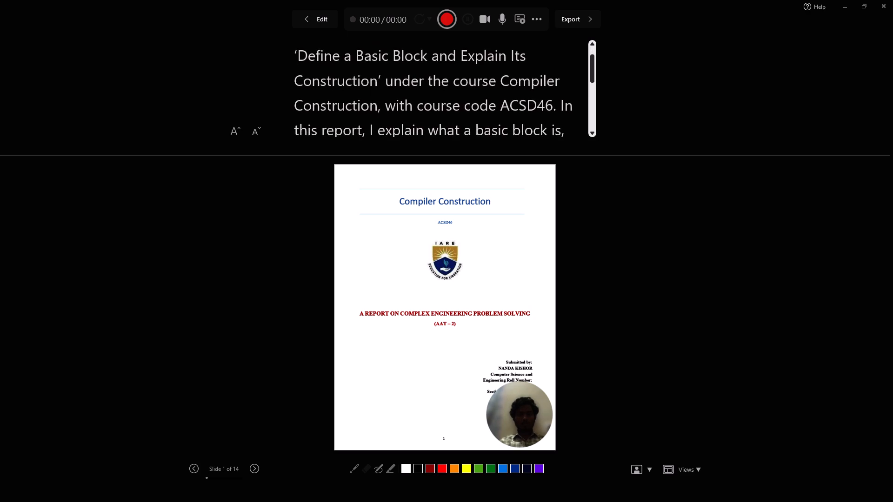
{"action": "scroll", "coordinate": [514, 85], "scroll_direction": "down", "scroll_amount": 2}
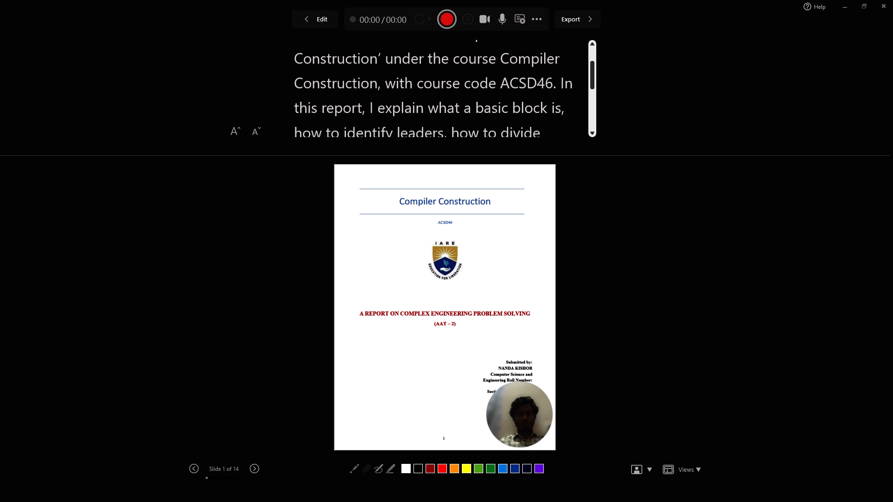
{"action": "scroll", "coordinate": [514, 85], "scroll_direction": "down", "scroll_amount": 1}
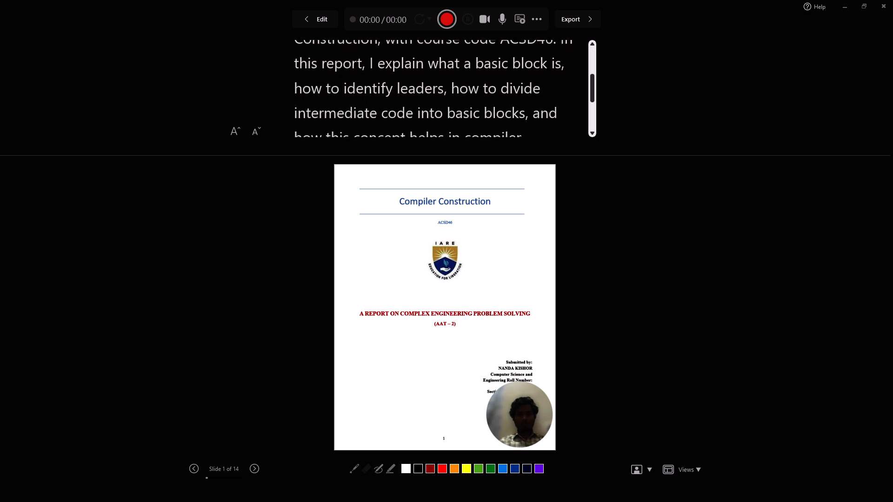
{"action": "scroll", "coordinate": [514, 85], "scroll_direction": "down", "scroll_amount": 4}
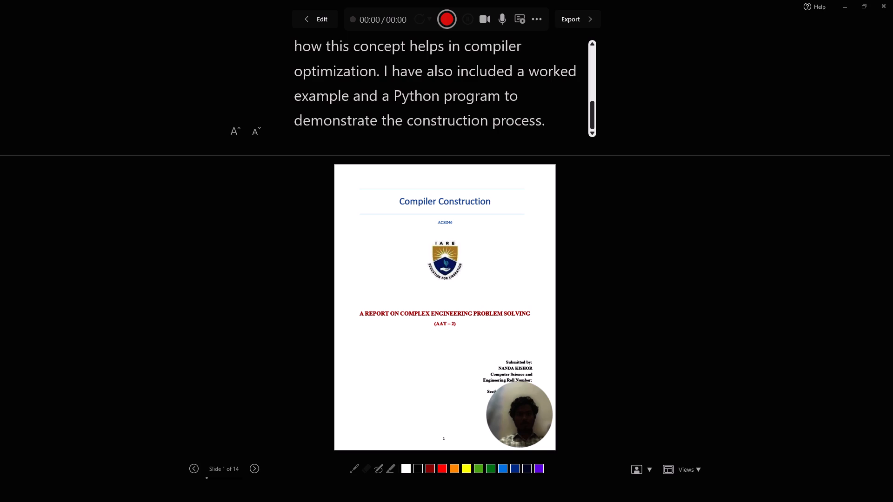
{"action": "scroll", "coordinate": [514, 85], "scroll_direction": "down", "scroll_amount": 1}
{"action": "scroll", "coordinate": [446, 63], "scroll_direction": "up", "scroll_amount": 15}
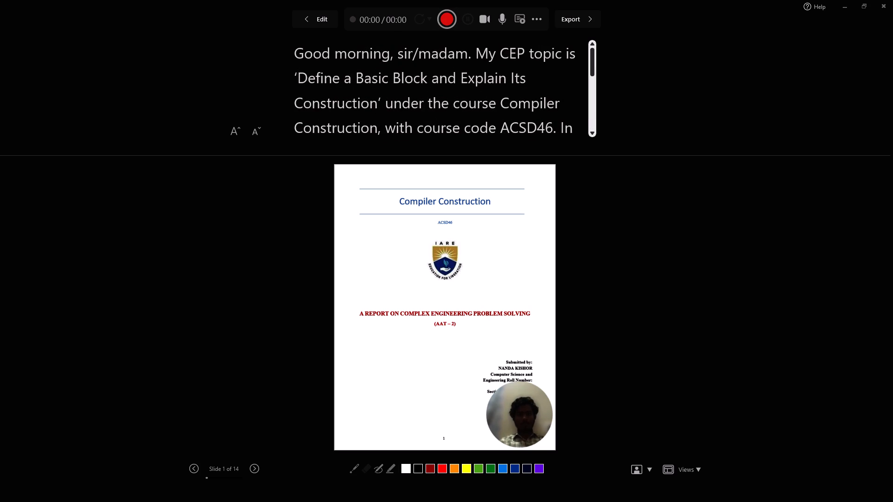
{"action": "scroll", "coordinate": [446, 92], "scroll_direction": "up", "scroll_amount": 6}
Record slide 1's narration with the camera on, following the teleprompter notes to their end, and stop the recording.
{"action": "left_click", "coordinate": [447, 22]}
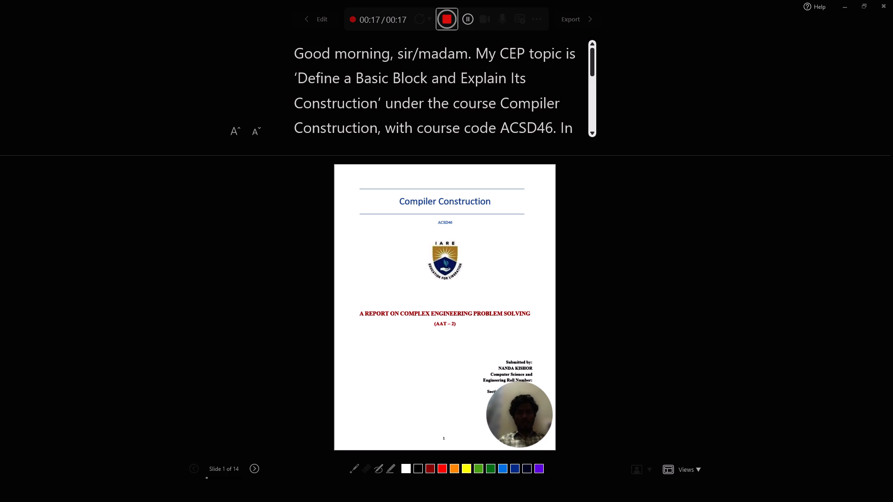
{"action": "scroll", "coordinate": [467, 108], "scroll_direction": "down", "scroll_amount": 1}
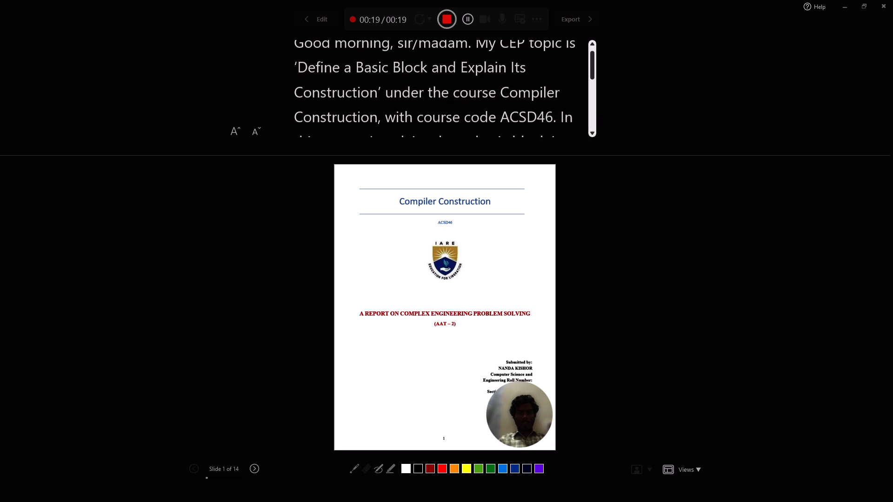
{"action": "scroll", "coordinate": [467, 108], "scroll_direction": "down", "scroll_amount": 1}
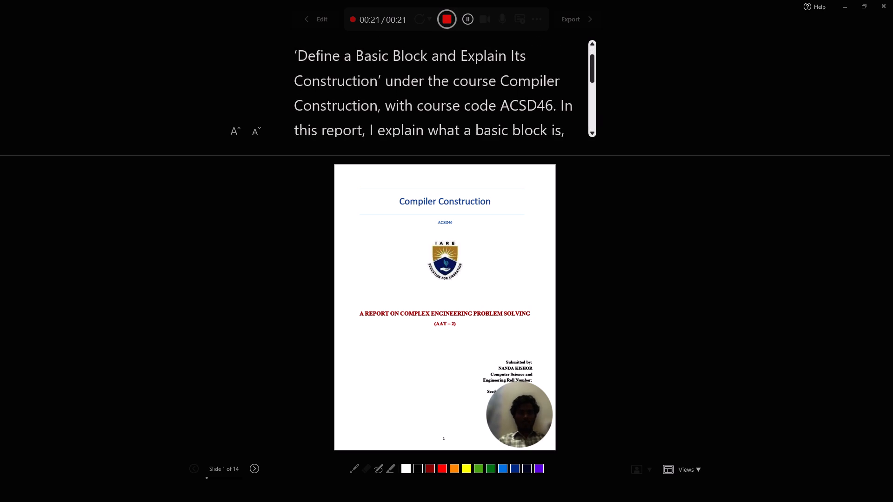
{"action": "scroll", "coordinate": [467, 108], "scroll_direction": "down", "scroll_amount": 2}
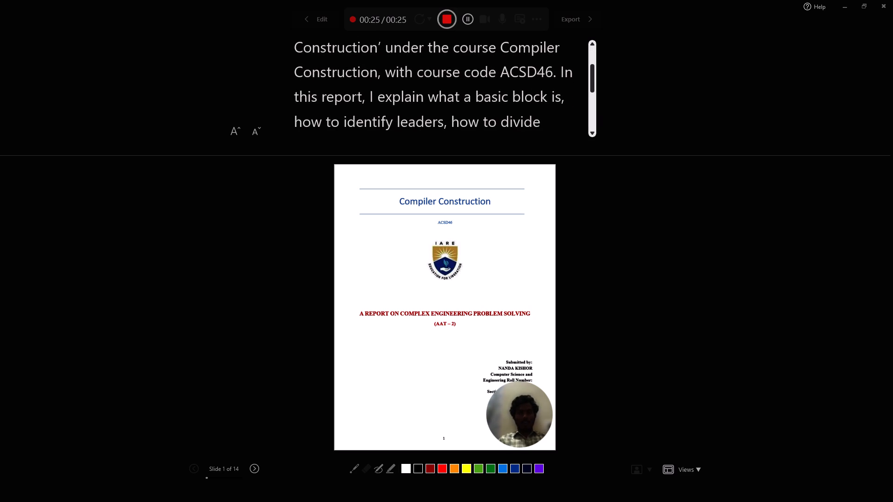
{"action": "scroll", "coordinate": [467, 108], "scroll_direction": "down", "scroll_amount": 2}
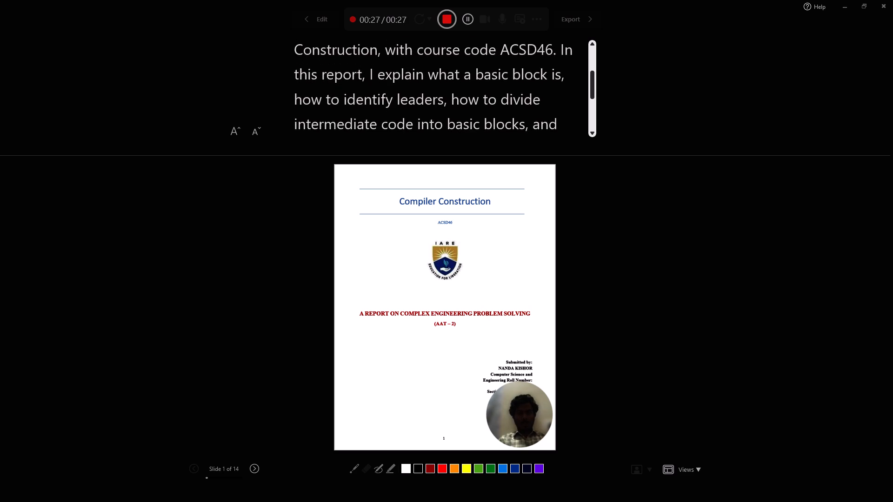
{"action": "scroll", "coordinate": [467, 108], "scroll_direction": "down", "scroll_amount": 2}
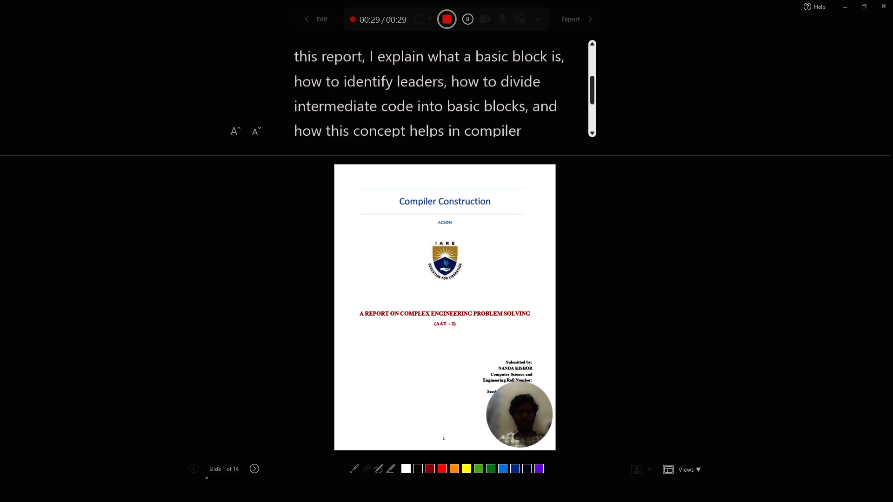
{"action": "scroll", "coordinate": [467, 108], "scroll_direction": "down", "scroll_amount": 4}
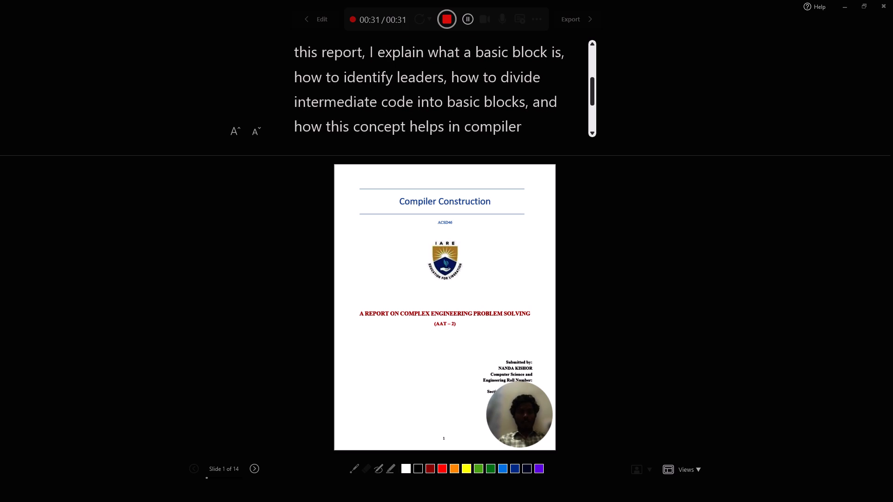
{"action": "scroll", "coordinate": [467, 108], "scroll_direction": "down", "scroll_amount": 4}
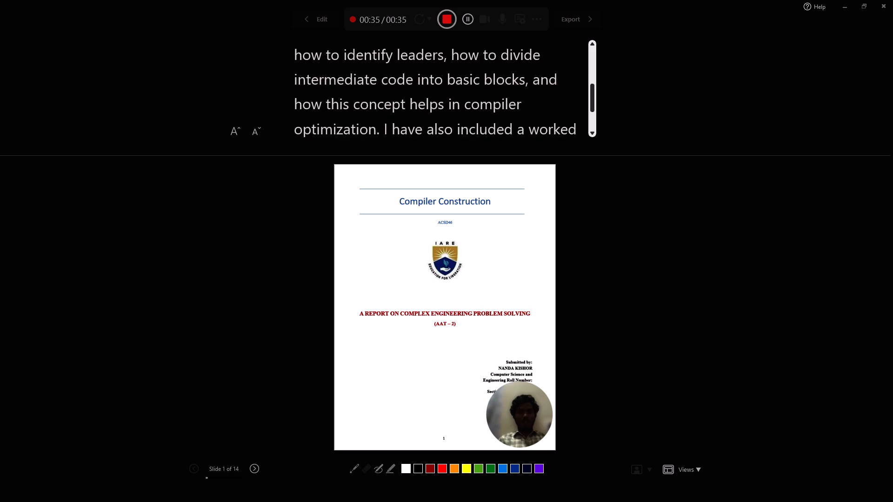
{"action": "scroll", "coordinate": [467, 108], "scroll_direction": "down", "scroll_amount": 1}
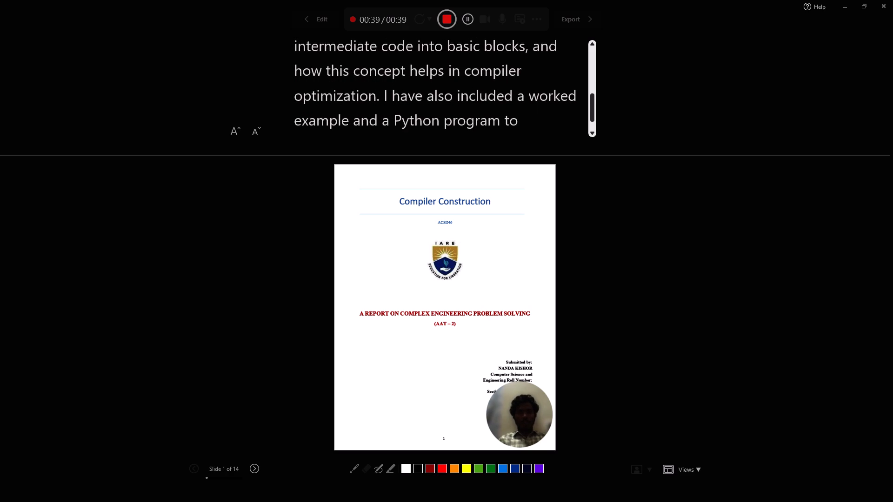
{"action": "scroll", "coordinate": [467, 108], "scroll_direction": "down", "scroll_amount": 1}
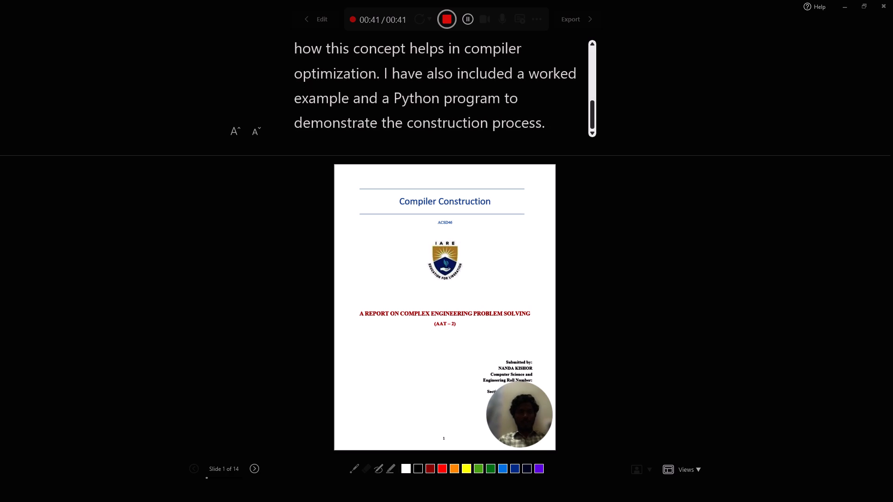
{"action": "scroll", "coordinate": [467, 108], "scroll_direction": "down", "scroll_amount": 1}
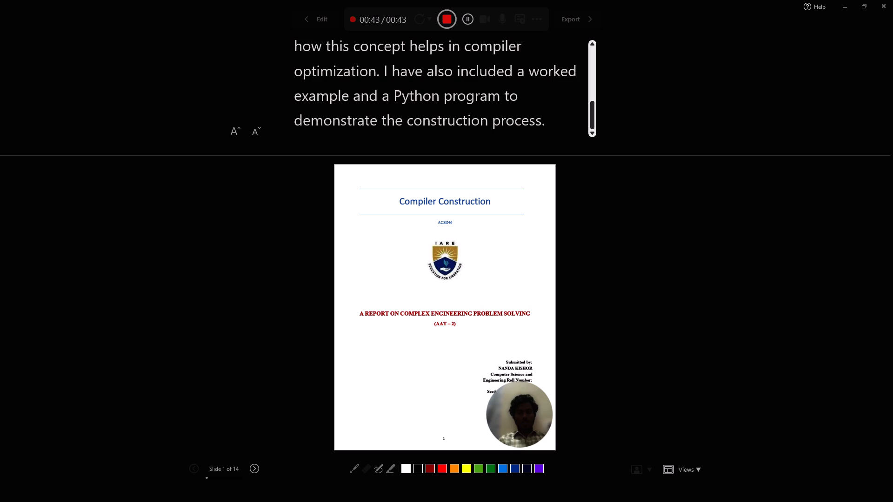
{"action": "scroll", "coordinate": [467, 108], "scroll_direction": "down", "scroll_amount": 1}
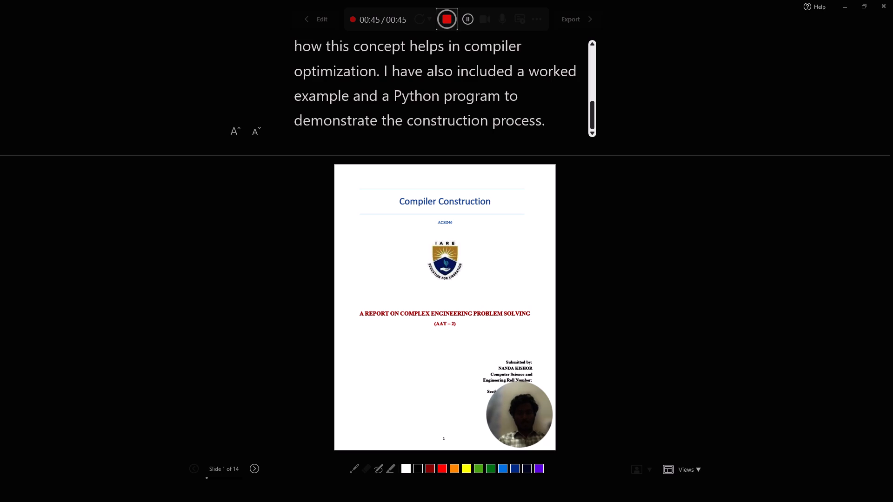
{"action": "left_click", "coordinate": [449, 18]}
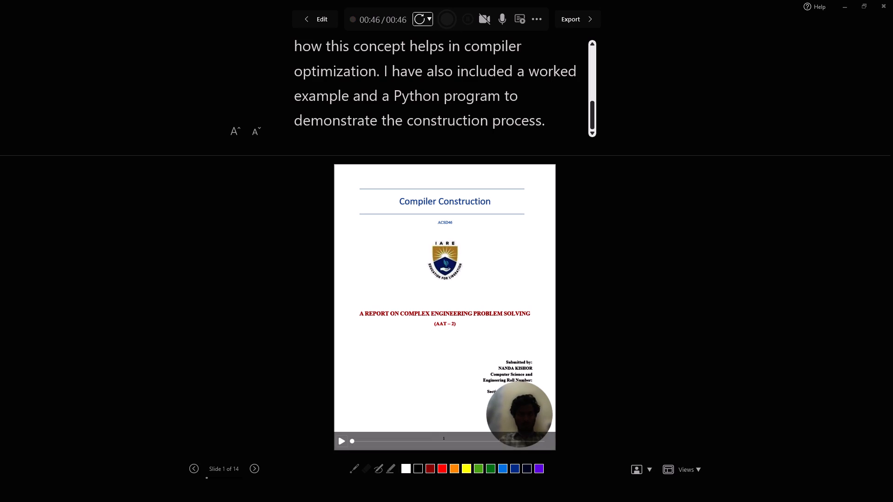
Skip slide 2 and record slide 3's Project Overview and Objectives narration, following its teleprompter notes through to the end.
{"action": "key", "text": "Right"}
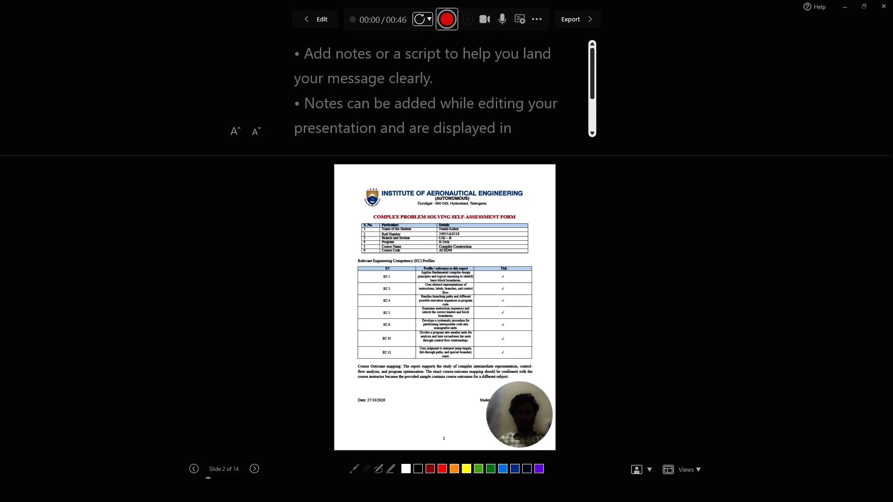
{"action": "key", "text": "Right"}
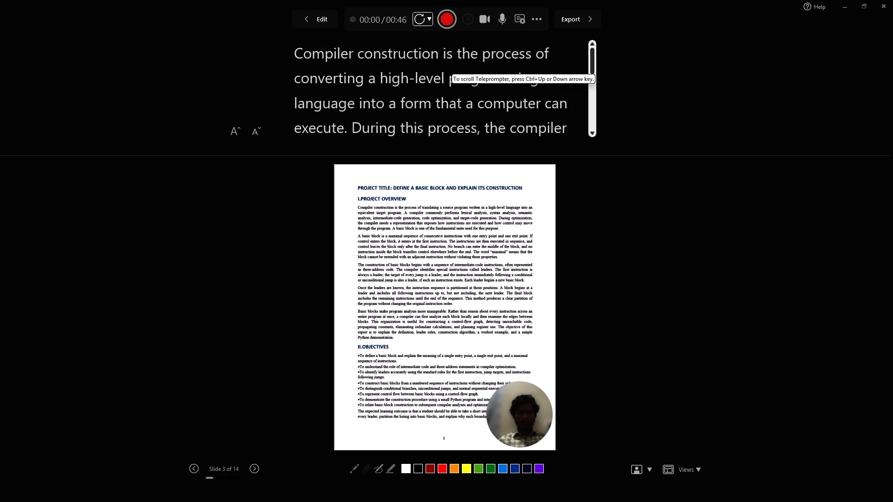
{"action": "scroll", "coordinate": [453, 82], "scroll_direction": "up", "scroll_amount": 3}
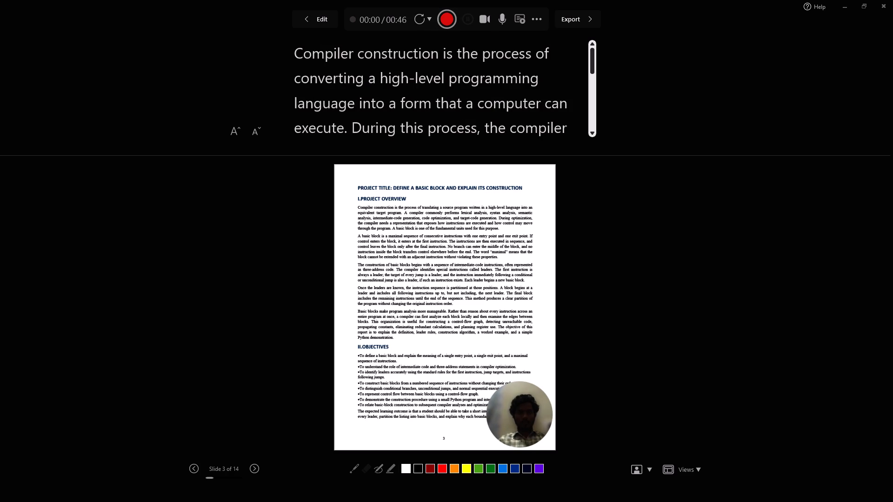
{"action": "left_click", "coordinate": [453, 19]}
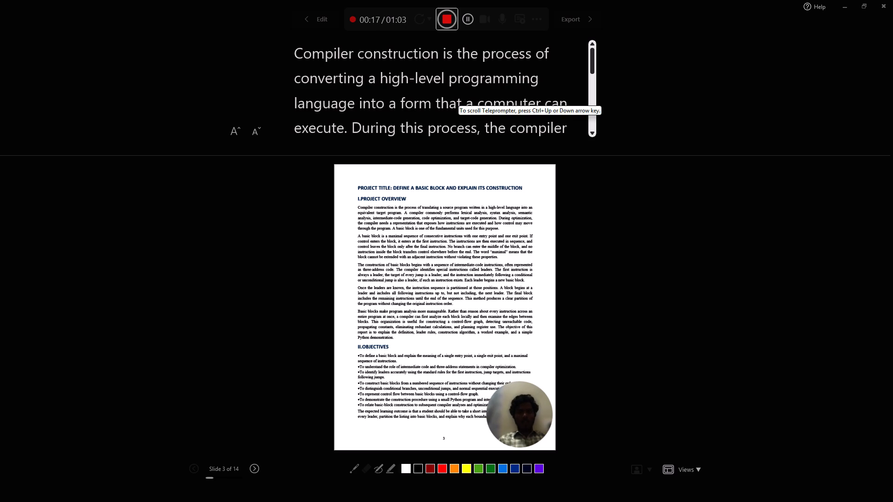
{"action": "scroll", "coordinate": [423, 121], "scroll_direction": "down", "scroll_amount": 1}
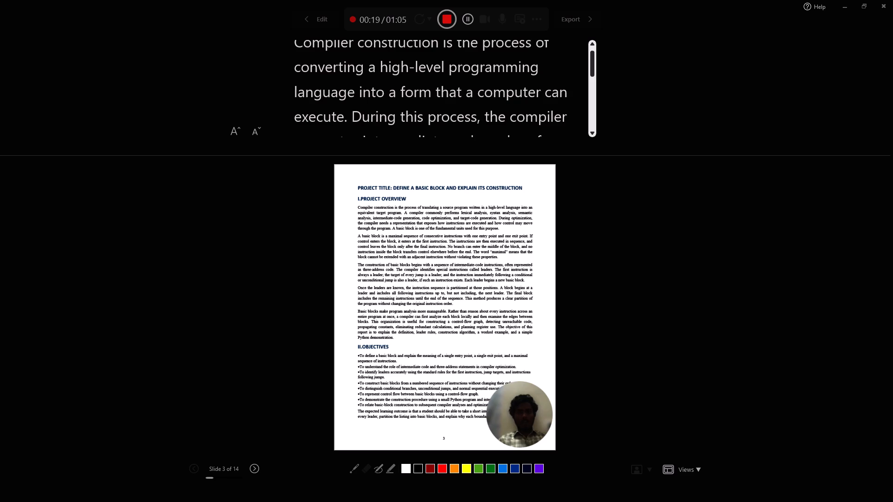
{"action": "scroll", "coordinate": [423, 121], "scroll_direction": "down", "scroll_amount": 2}
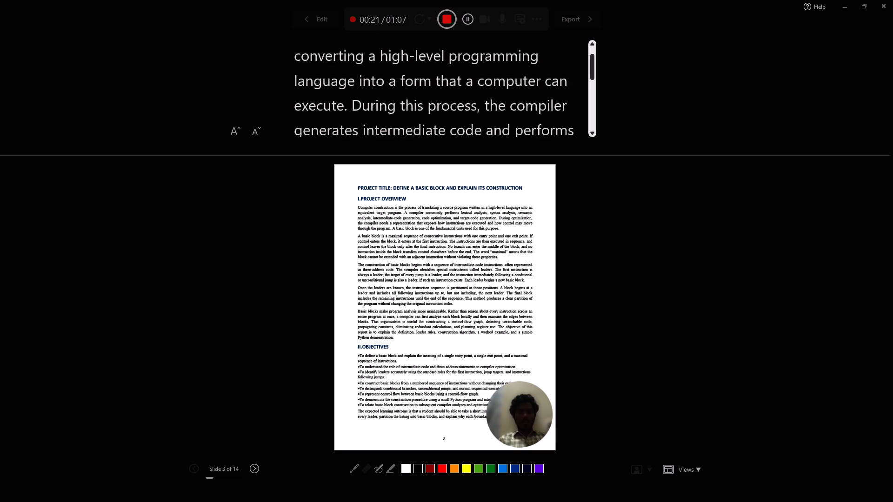
{"action": "scroll", "coordinate": [423, 121], "scroll_direction": "down", "scroll_amount": 1}
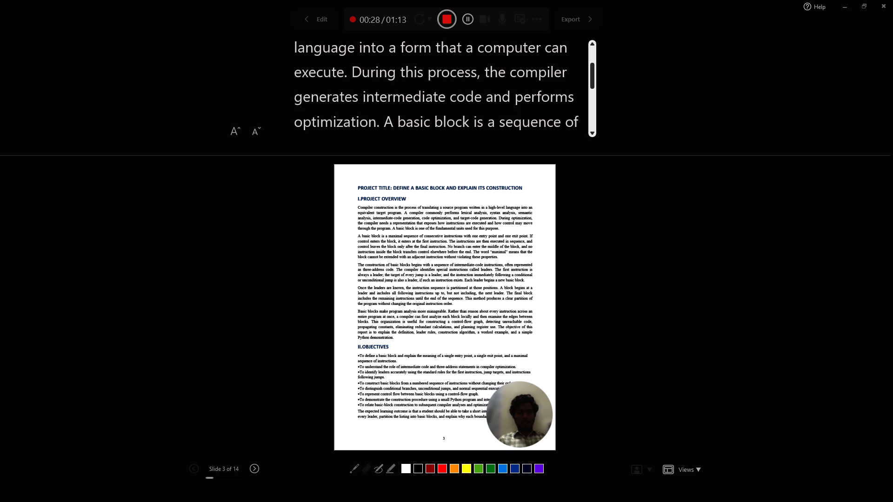
{"action": "scroll", "coordinate": [423, 121], "scroll_direction": "down", "scroll_amount": 2}
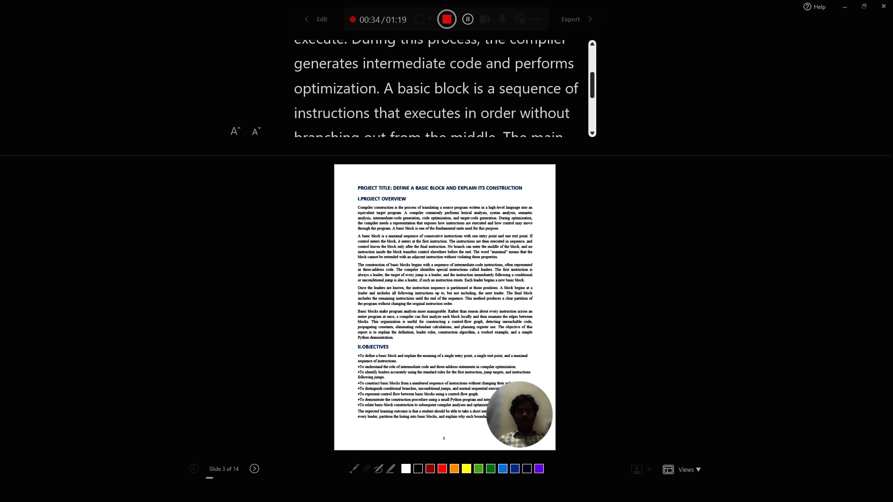
{"action": "scroll", "coordinate": [423, 121], "scroll_direction": "down", "scroll_amount": 1}
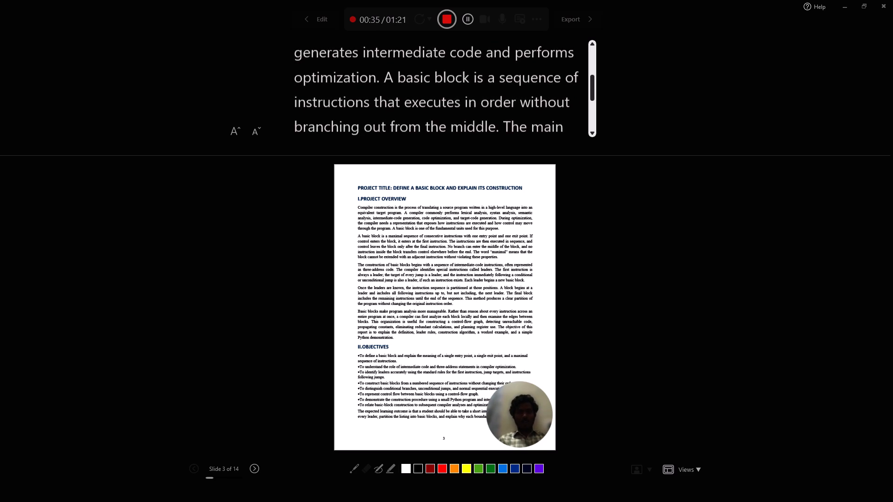
{"action": "scroll", "coordinate": [423, 121], "scroll_direction": "down", "scroll_amount": 1}
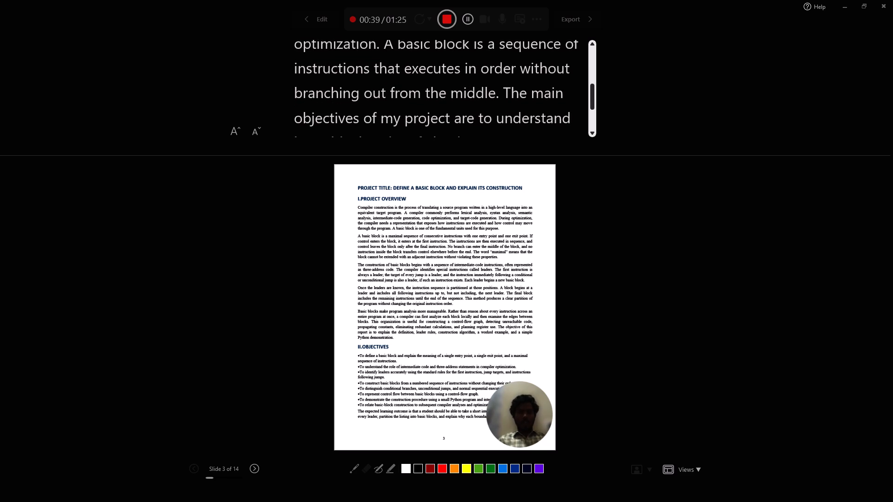
{"action": "scroll", "coordinate": [423, 121], "scroll_direction": "down", "scroll_amount": 1}
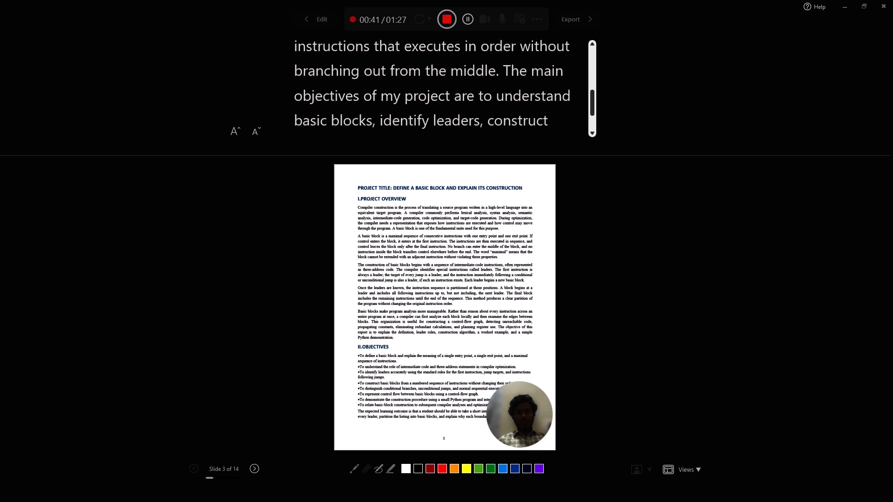
{"action": "scroll", "coordinate": [423, 121], "scroll_direction": "down", "scroll_amount": 2}
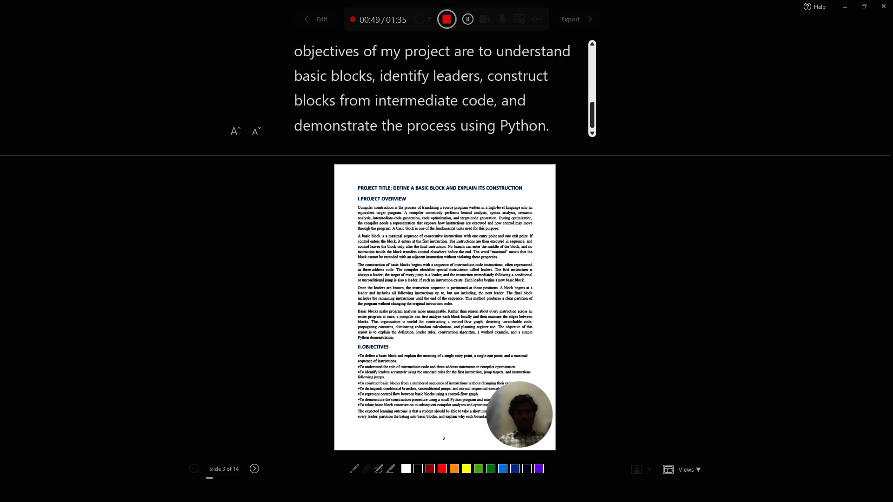
{"action": "scroll", "coordinate": [423, 121], "scroll_direction": "down", "scroll_amount": 2}
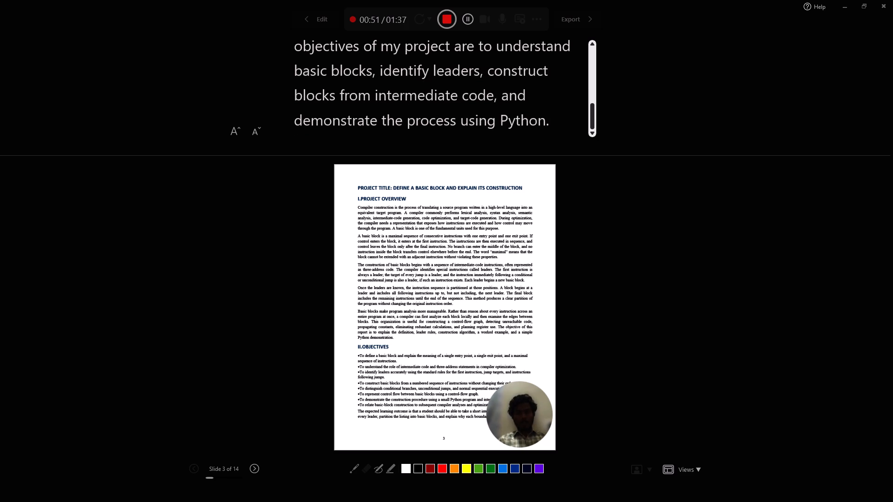
{"action": "left_click", "coordinate": [444, 13]}
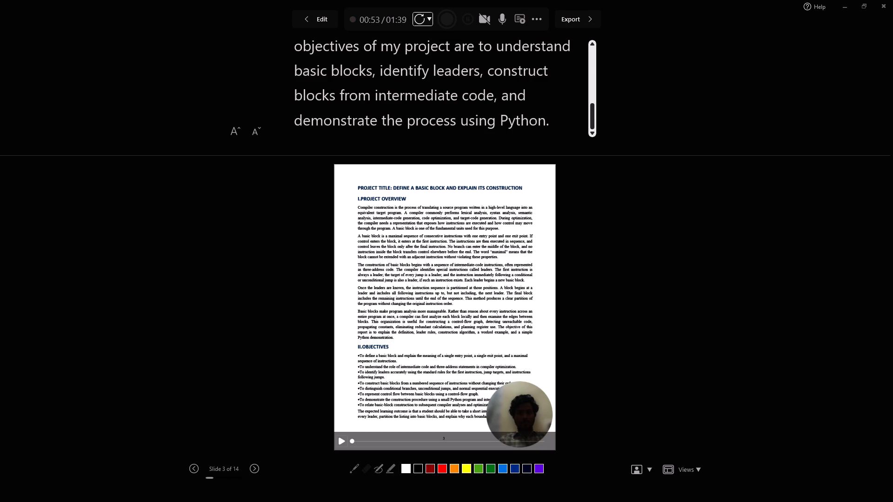
Record slide 4's Prerequisites, requirements and core concepts narration, following its teleprompter notes to the end, and stop the recording.
{"action": "key", "text": "Right"}
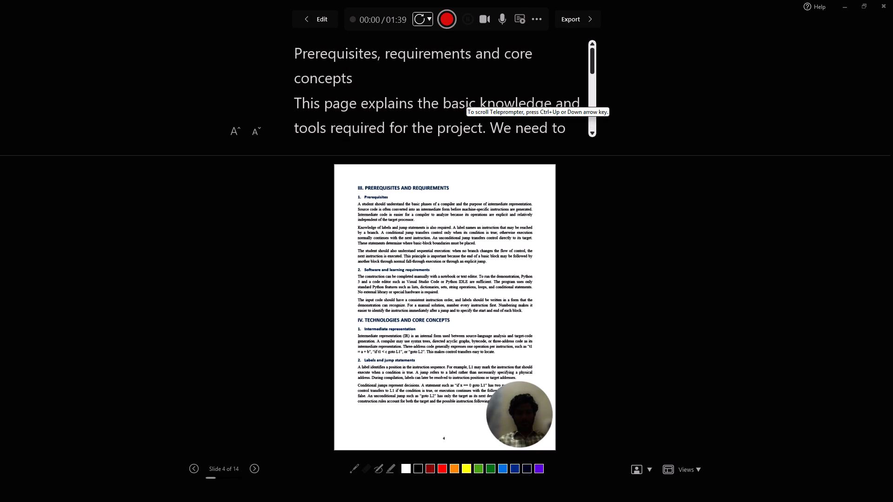
{"action": "scroll", "coordinate": [466, 98], "scroll_direction": "down", "scroll_amount": 1}
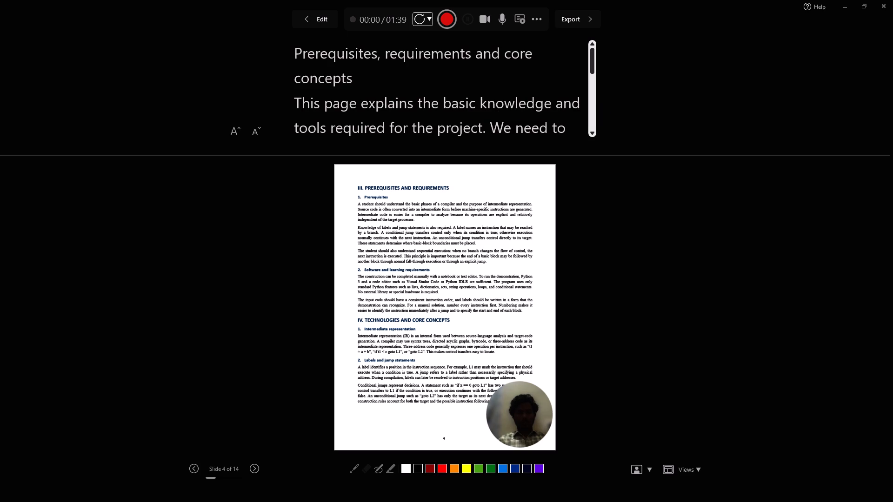
{"action": "scroll", "coordinate": [466, 98], "scroll_direction": "down", "scroll_amount": 1}
{"action": "scroll", "coordinate": [466, 98], "scroll_direction": "up", "scroll_amount": 7}
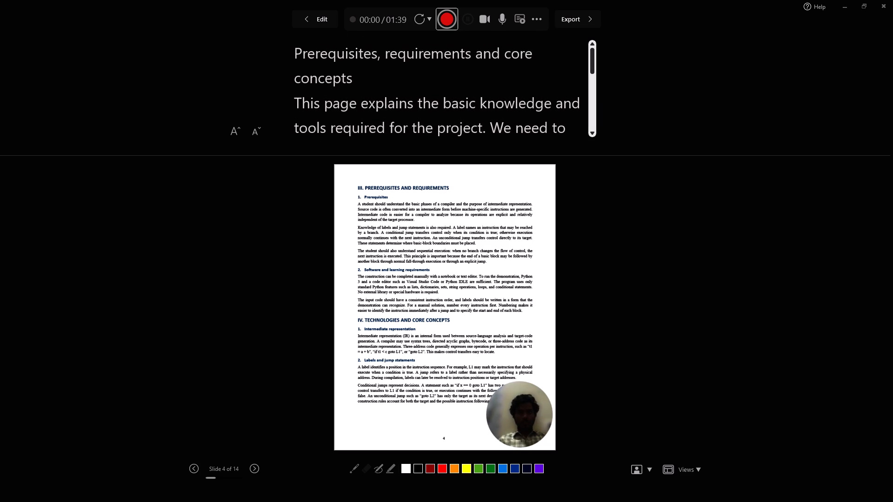
{"action": "left_click", "coordinate": [450, 24]}
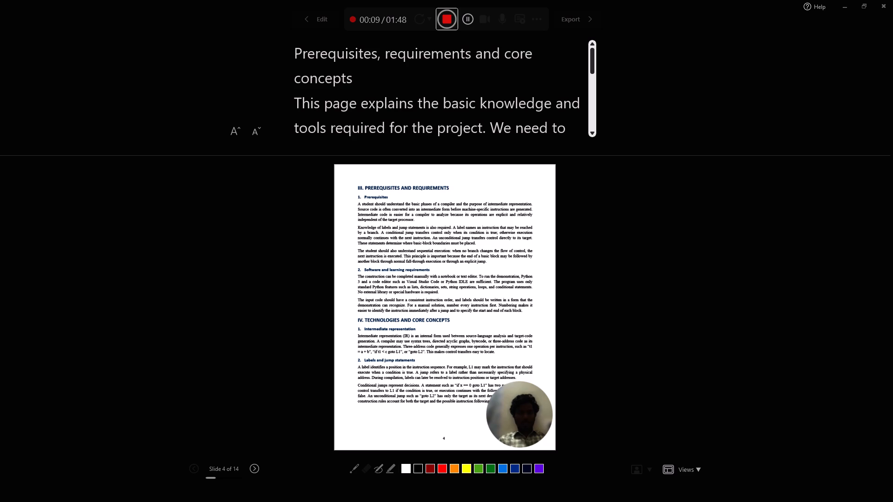
{"action": "scroll", "coordinate": [508, 90], "scroll_direction": "down", "scroll_amount": 1}
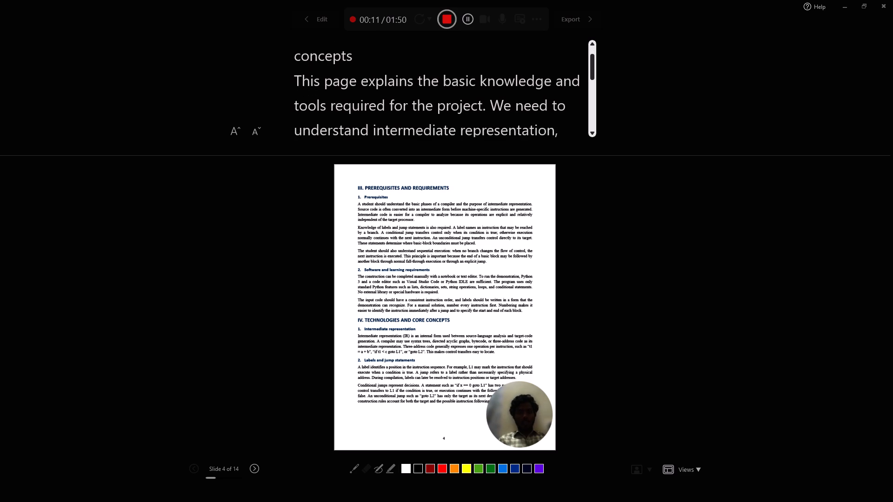
{"action": "scroll", "coordinate": [508, 90], "scroll_direction": "down", "scroll_amount": 1}
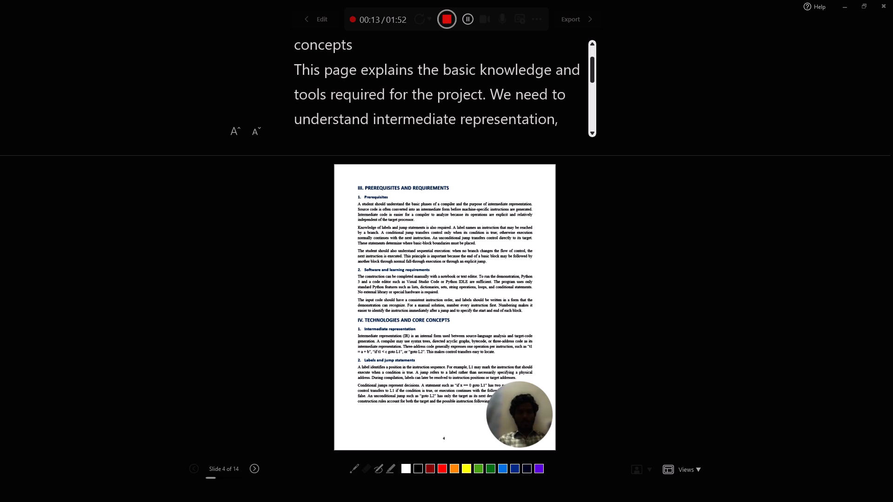
{"action": "scroll", "coordinate": [508, 90], "scroll_direction": "down", "scroll_amount": 1}
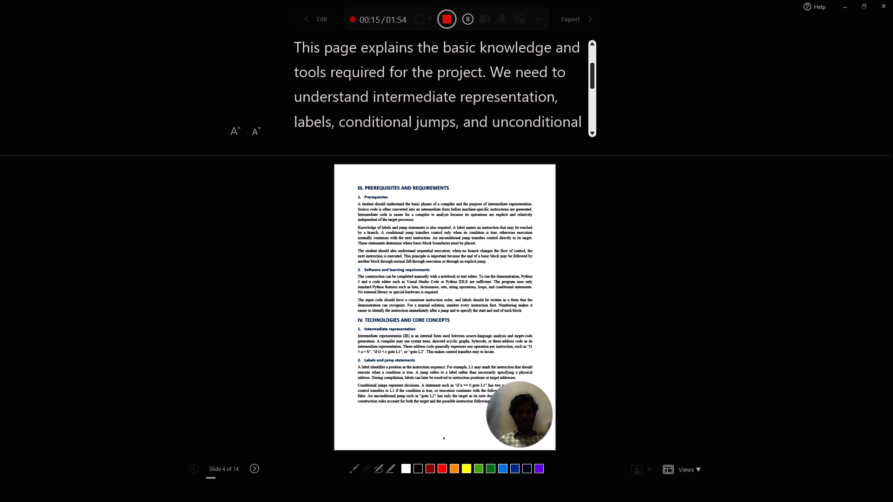
{"action": "scroll", "coordinate": [508, 90], "scroll_direction": "down", "scroll_amount": 1}
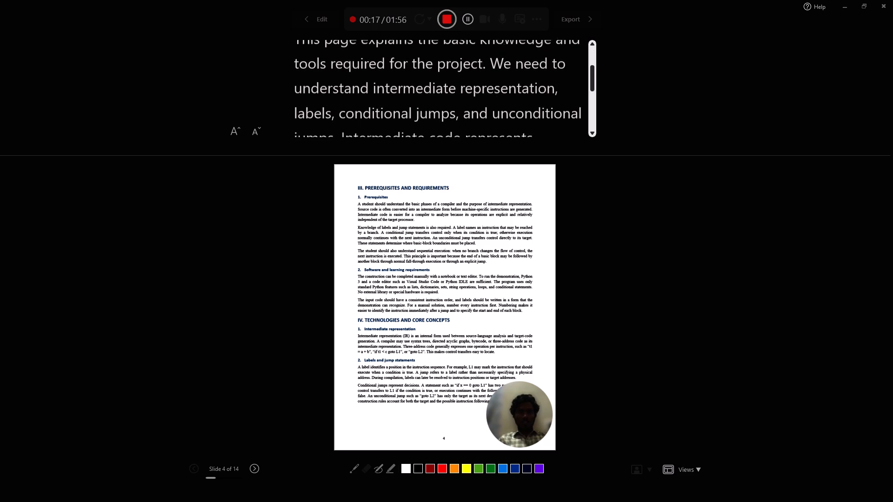
{"action": "scroll", "coordinate": [508, 90], "scroll_direction": "down", "scroll_amount": 1}
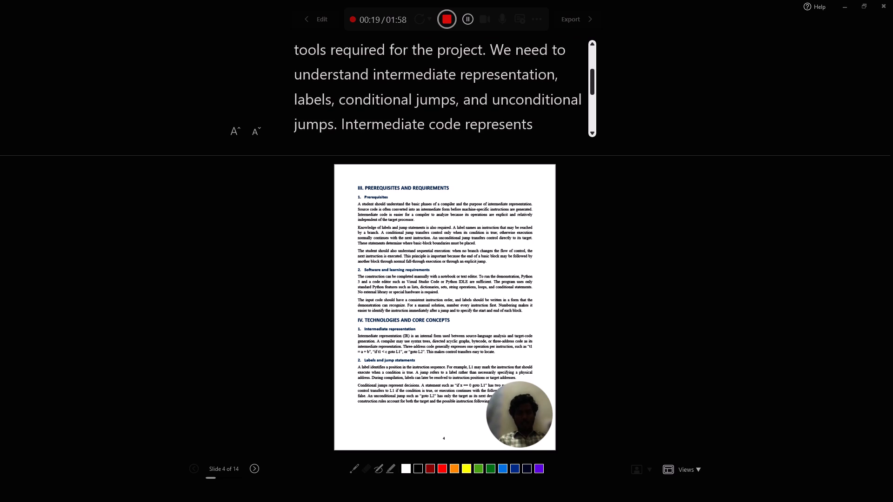
{"action": "scroll", "coordinate": [508, 90], "scroll_direction": "down", "scroll_amount": 1}
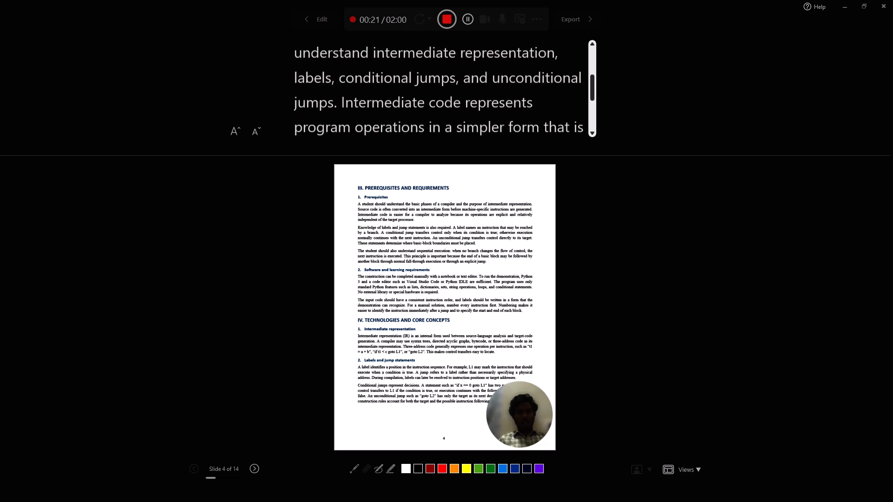
{"action": "scroll", "coordinate": [508, 90], "scroll_direction": "down", "scroll_amount": 1}
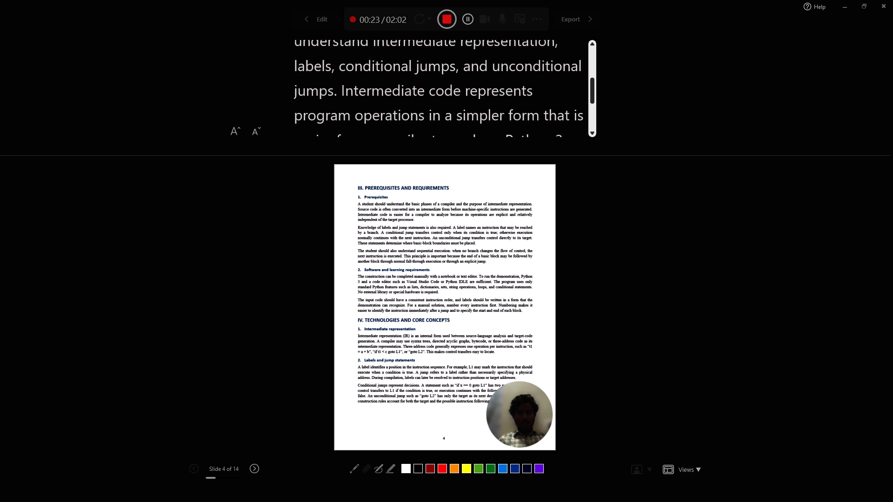
{"action": "scroll", "coordinate": [508, 90], "scroll_direction": "down", "scroll_amount": 1}
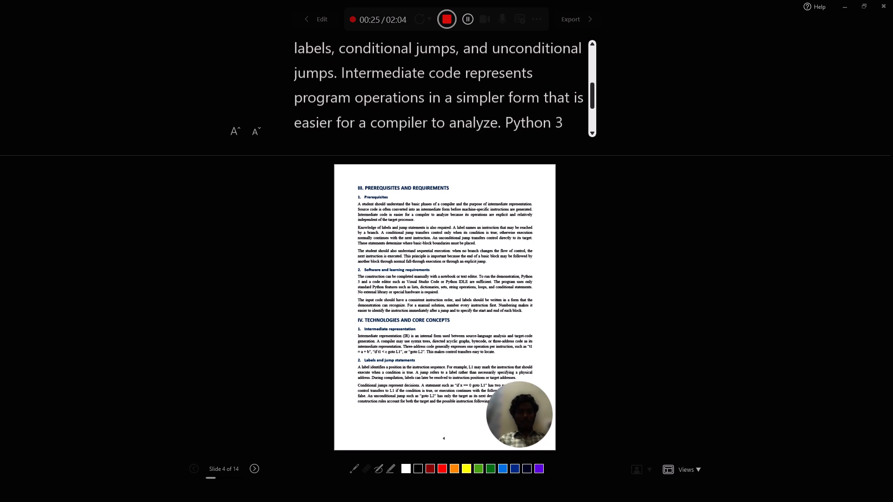
{"action": "scroll", "coordinate": [508, 90], "scroll_direction": "down", "scroll_amount": 1}
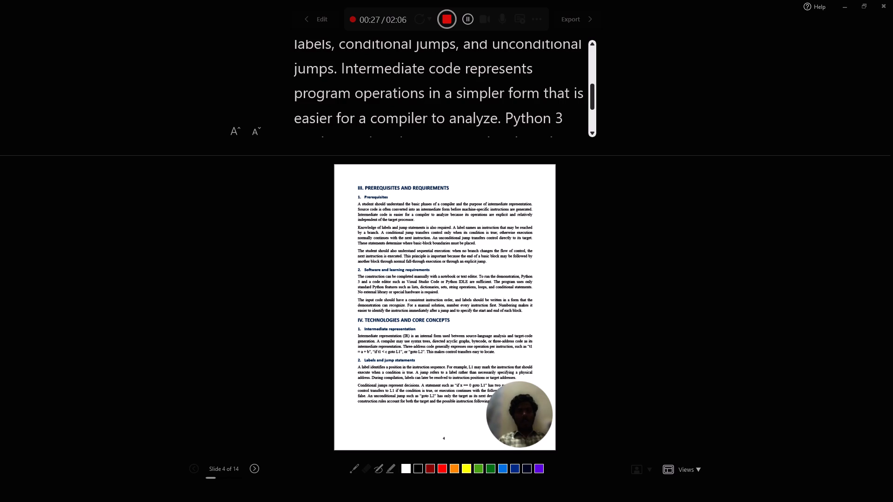
{"action": "scroll", "coordinate": [508, 90], "scroll_direction": "down", "scroll_amount": 1}
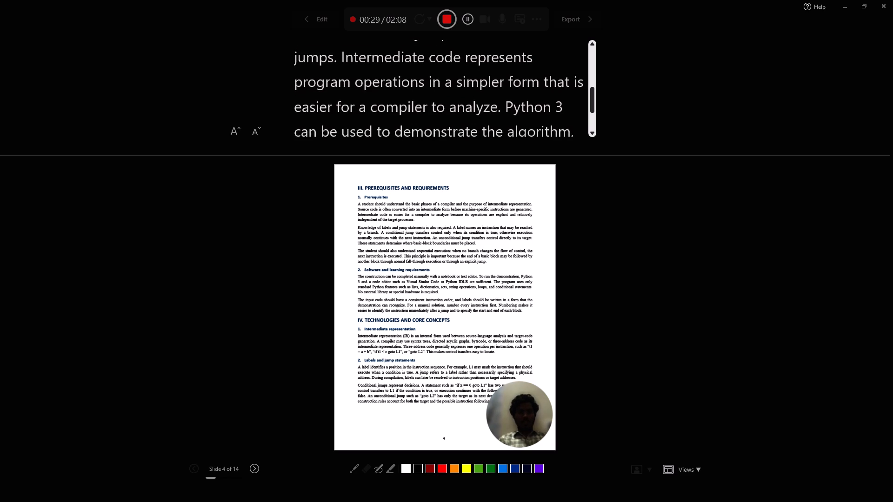
{"action": "scroll", "coordinate": [508, 90], "scroll_direction": "down", "scroll_amount": 2}
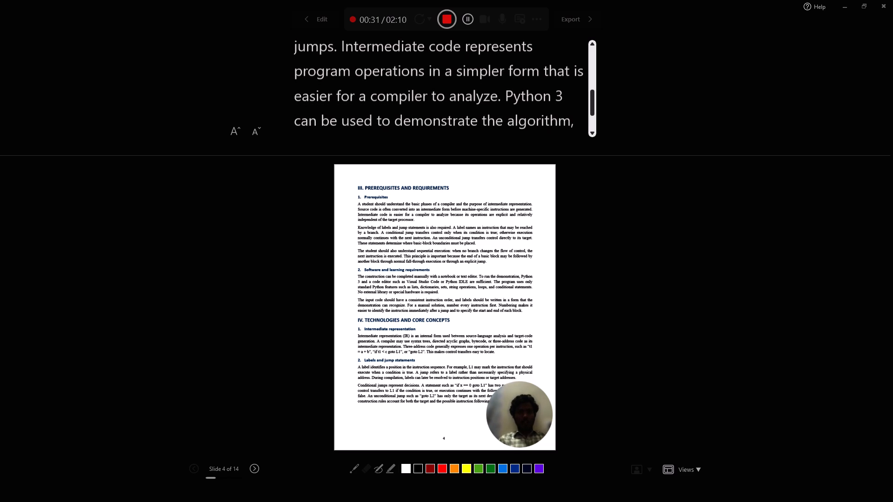
{"action": "scroll", "coordinate": [508, 90], "scroll_direction": "down", "scroll_amount": 2}
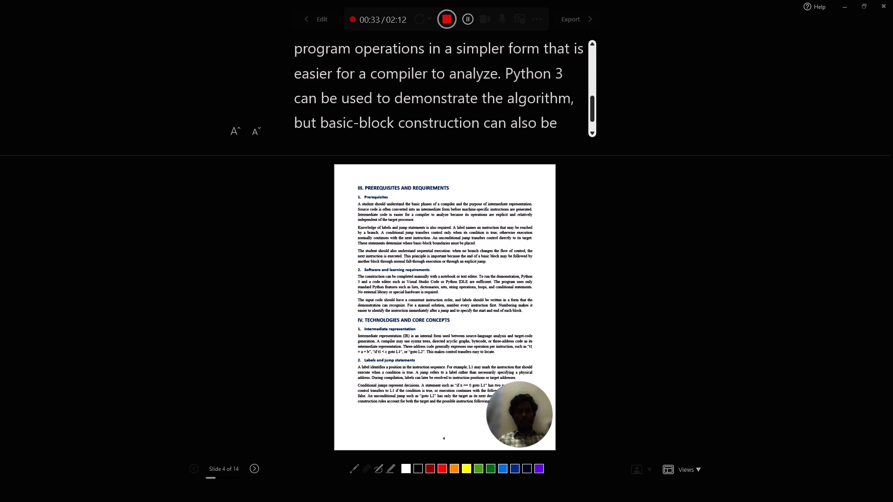
{"action": "scroll", "coordinate": [508, 90], "scroll_direction": "down", "scroll_amount": 1}
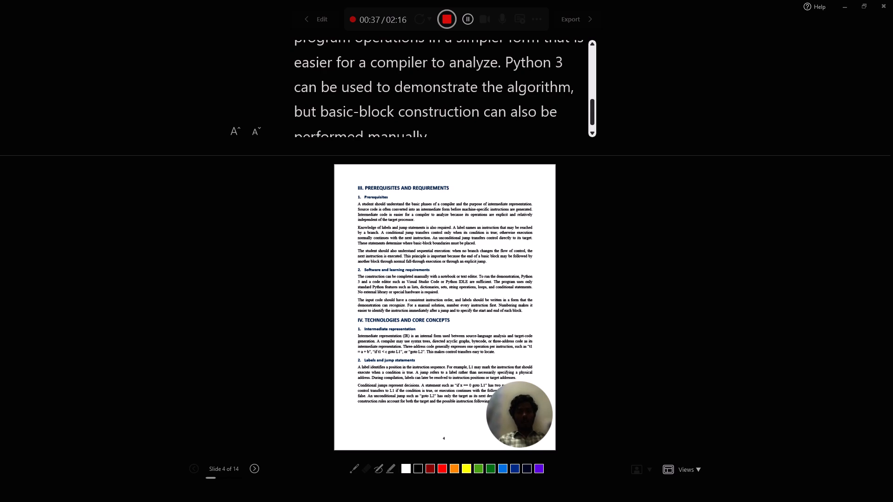
{"action": "scroll", "coordinate": [508, 90], "scroll_direction": "down", "scroll_amount": 1}
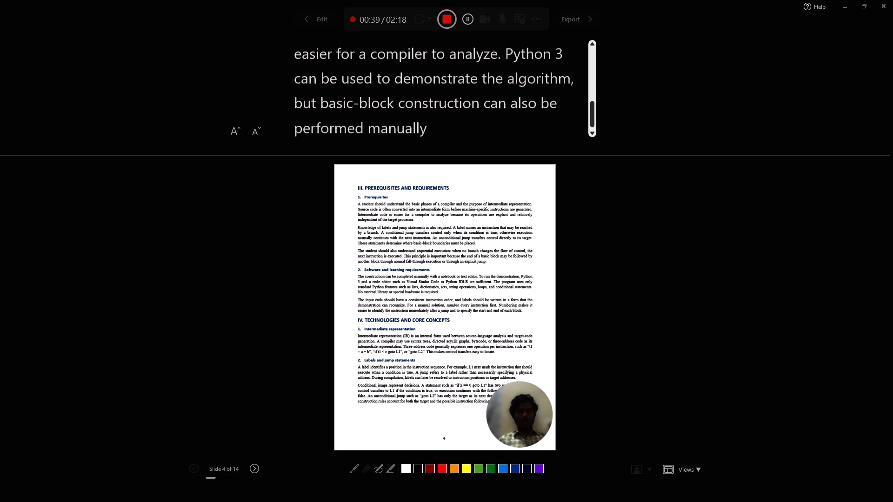
{"action": "scroll", "coordinate": [508, 90], "scroll_direction": "down", "scroll_amount": 2}
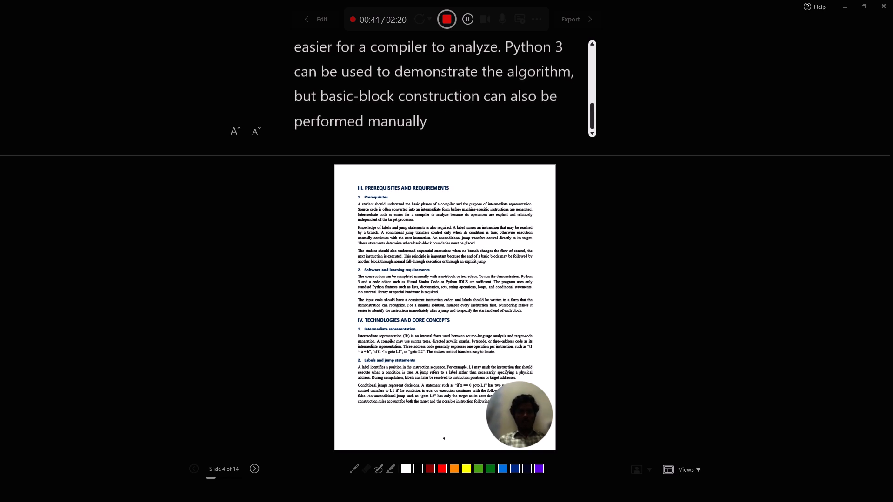
{"action": "scroll", "coordinate": [508, 90], "scroll_direction": "down", "scroll_amount": 1}
{"action": "left_click", "coordinate": [450, 21]}
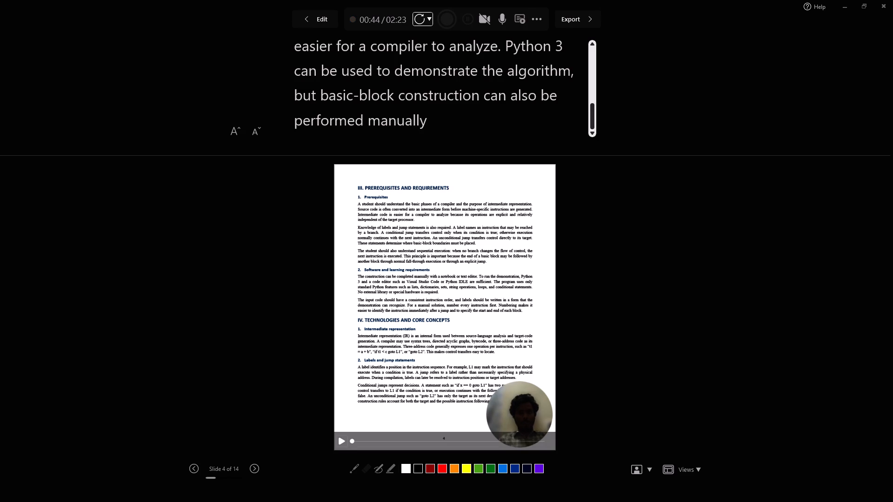
Record slide 5's Definition and properties of a basic block narration, following its teleprompter notes to the end, and stop the recording.
{"action": "key", "text": "Right"}
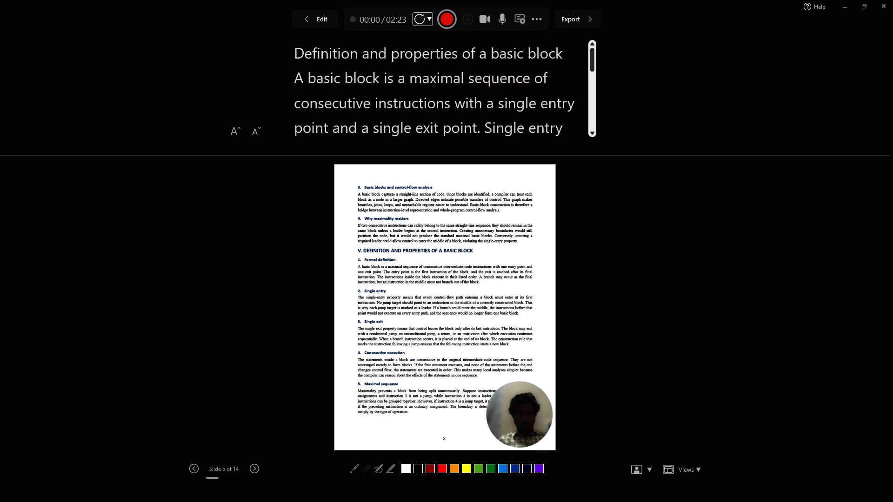
{"action": "scroll", "coordinate": [455, 98], "scroll_direction": "down", "scroll_amount": 1}
{"action": "scroll", "coordinate": [455, 98], "scroll_direction": "up", "scroll_amount": 1}
{"action": "scroll", "coordinate": [481, 91], "scroll_direction": "down", "scroll_amount": 3}
{"action": "scroll", "coordinate": [481, 91], "scroll_direction": "up", "scroll_amount": 6}
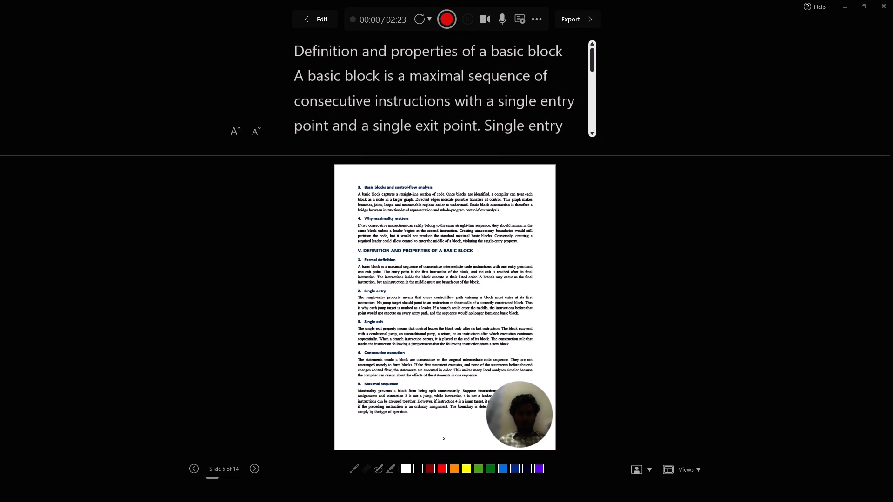
{"action": "scroll", "coordinate": [481, 91], "scroll_direction": "up", "scroll_amount": 3}
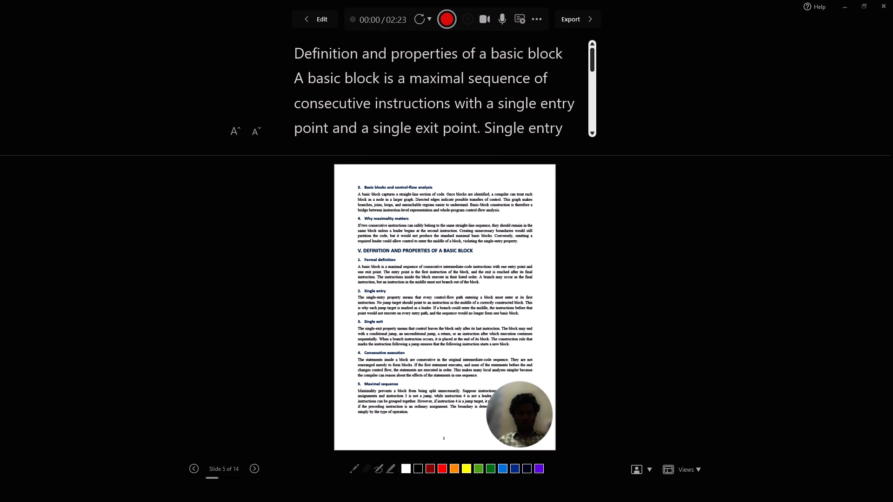
{"action": "scroll", "coordinate": [454, 101], "scroll_direction": "up", "scroll_amount": 6}
{"action": "left_click", "coordinate": [449, 14]}
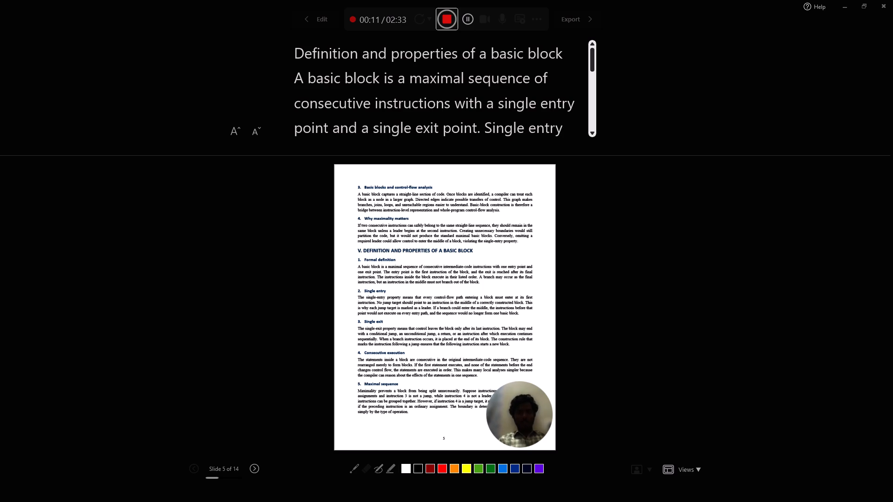
{"action": "scroll", "coordinate": [478, 82], "scroll_direction": "down", "scroll_amount": 1}
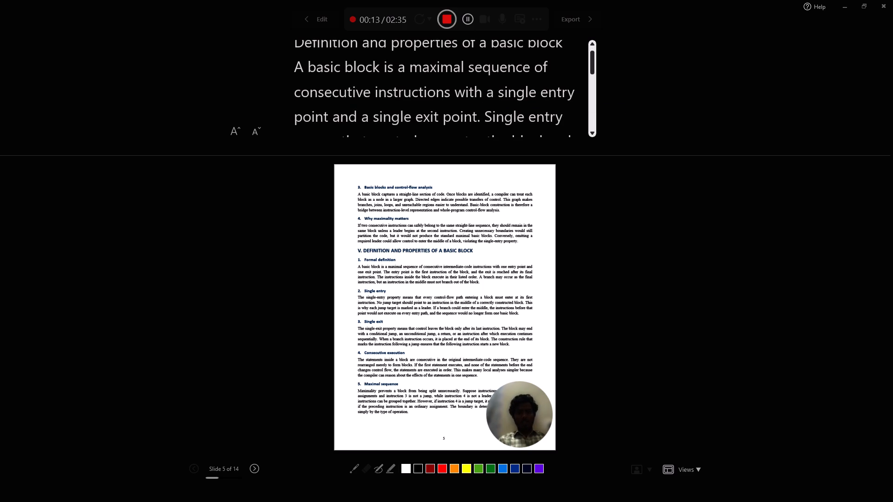
{"action": "scroll", "coordinate": [478, 74], "scroll_direction": "down", "scroll_amount": 1}
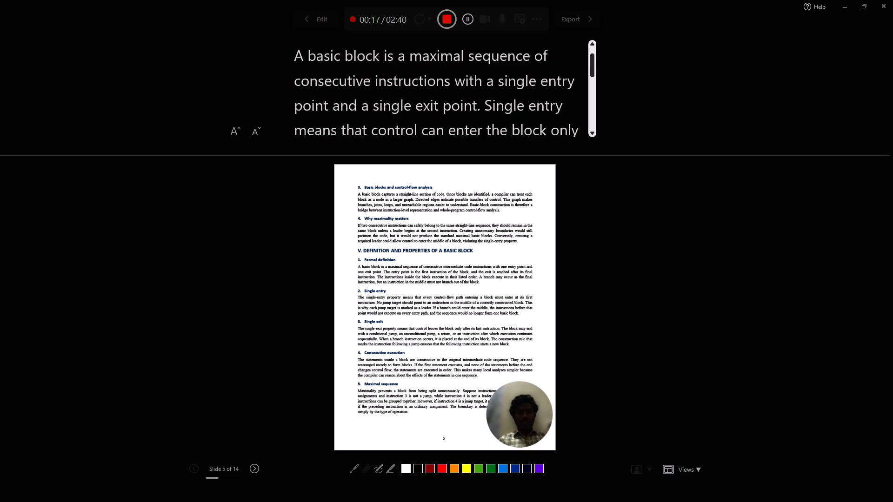
{"action": "scroll", "coordinate": [478, 74], "scroll_direction": "down", "scroll_amount": 1}
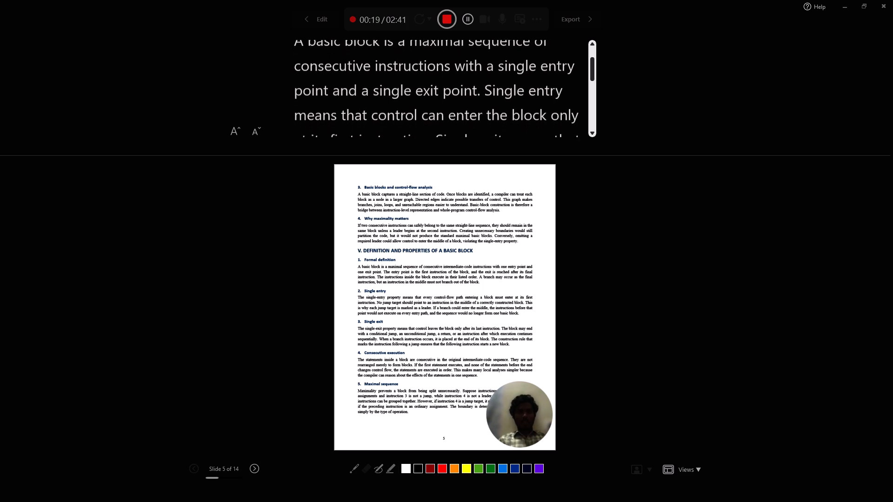
{"action": "scroll", "coordinate": [478, 74], "scroll_direction": "down", "scroll_amount": 1}
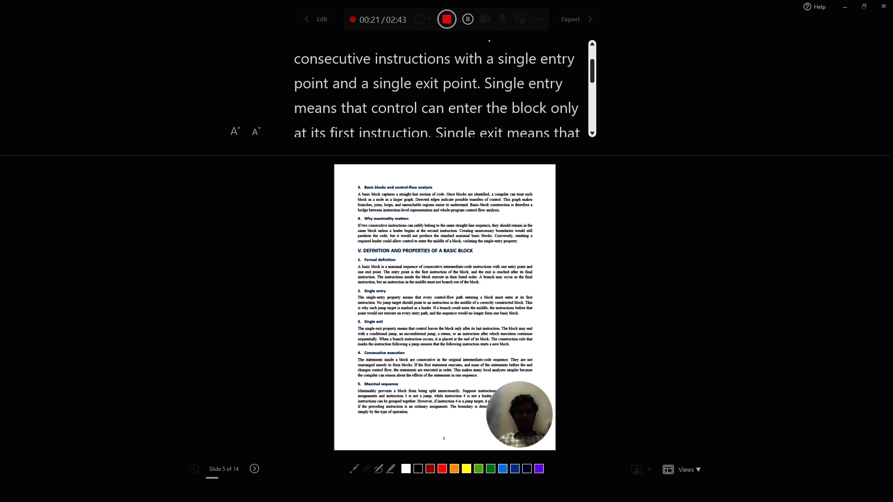
{"action": "scroll", "coordinate": [478, 74], "scroll_direction": "down", "scroll_amount": 1}
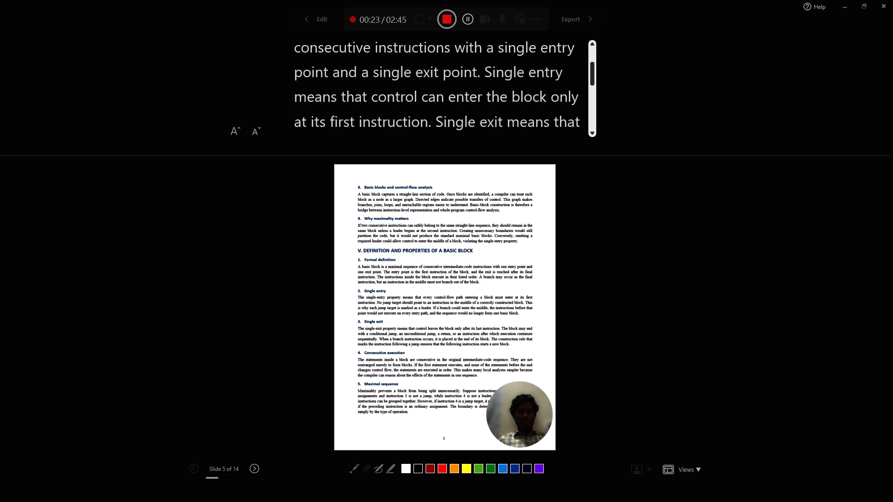
{"action": "scroll", "coordinate": [478, 74], "scroll_direction": "down", "scroll_amount": 1}
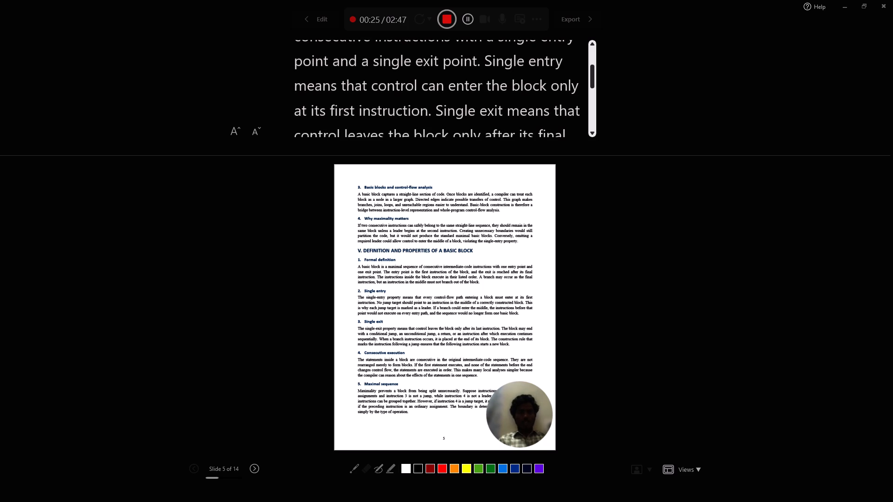
{"action": "scroll", "coordinate": [478, 74], "scroll_direction": "down", "scroll_amount": 1}
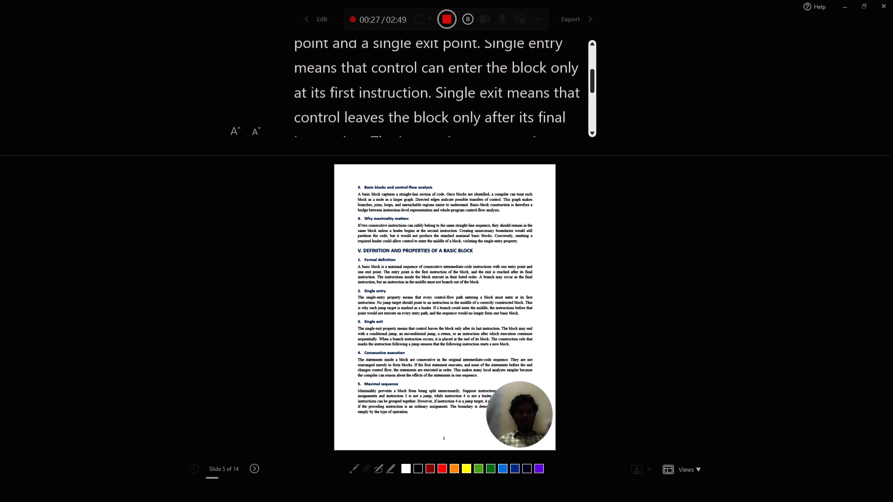
{"action": "scroll", "coordinate": [478, 74], "scroll_direction": "down", "scroll_amount": 2}
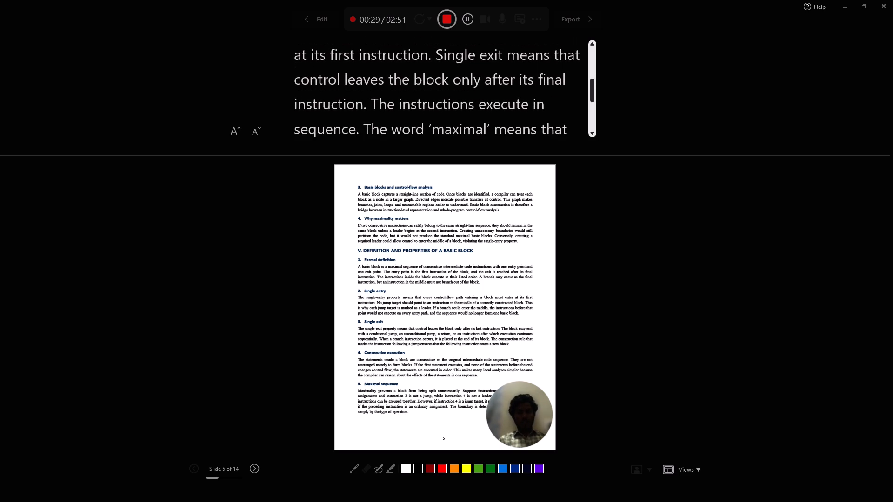
{"action": "scroll", "coordinate": [478, 74], "scroll_direction": "down", "scroll_amount": 2}
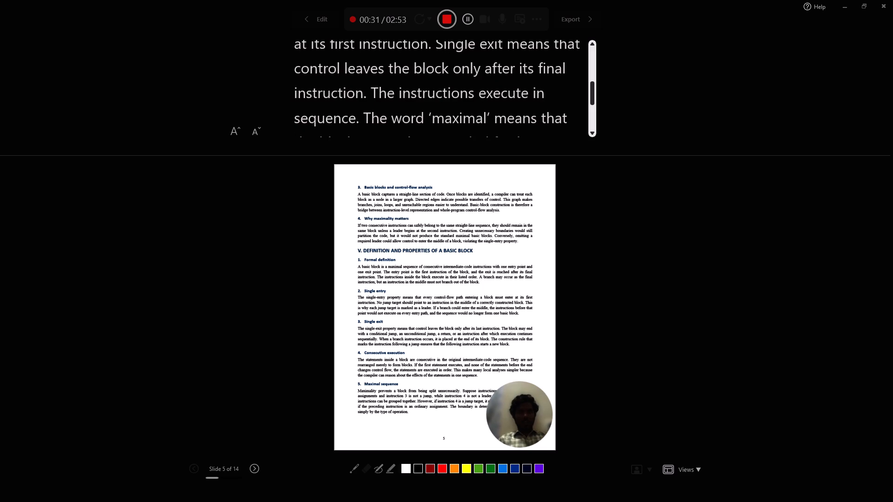
{"action": "scroll", "coordinate": [478, 74], "scroll_direction": "down", "scroll_amount": 2}
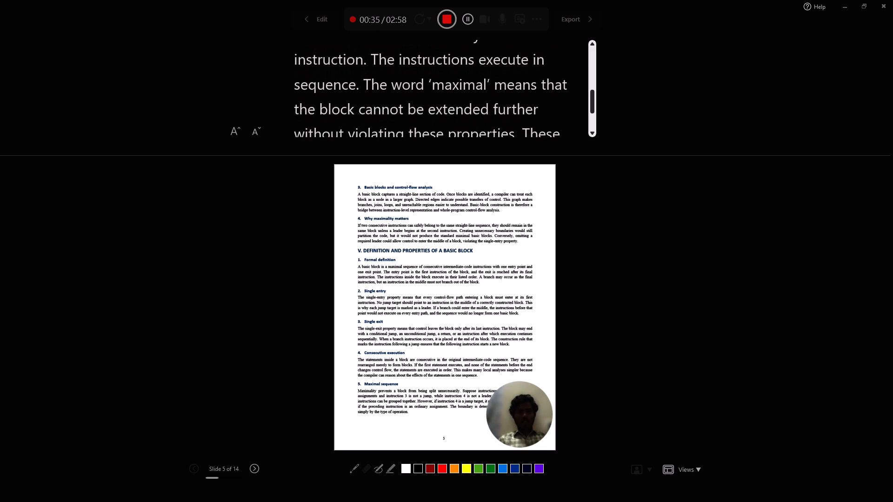
{"action": "scroll", "coordinate": [478, 74], "scroll_direction": "down", "scroll_amount": 2}
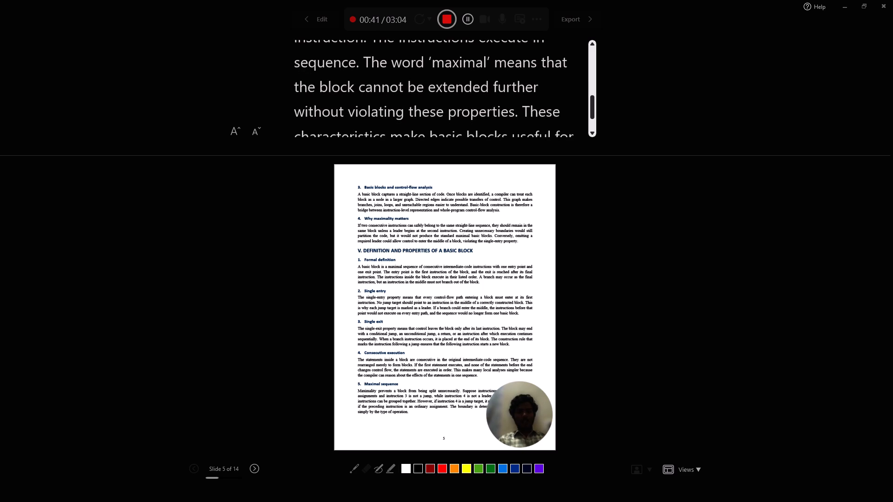
{"action": "scroll", "coordinate": [478, 74], "scroll_direction": "down", "scroll_amount": 2}
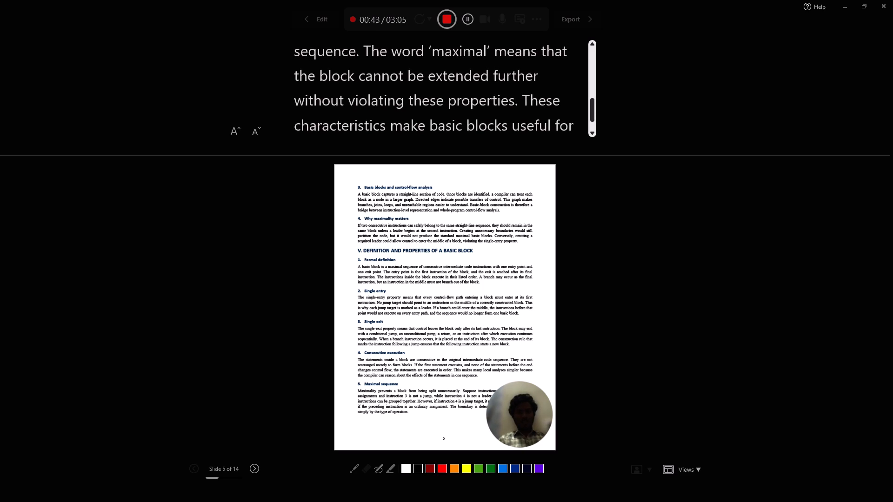
{"action": "scroll", "coordinate": [478, 74], "scroll_direction": "down", "scroll_amount": 1}
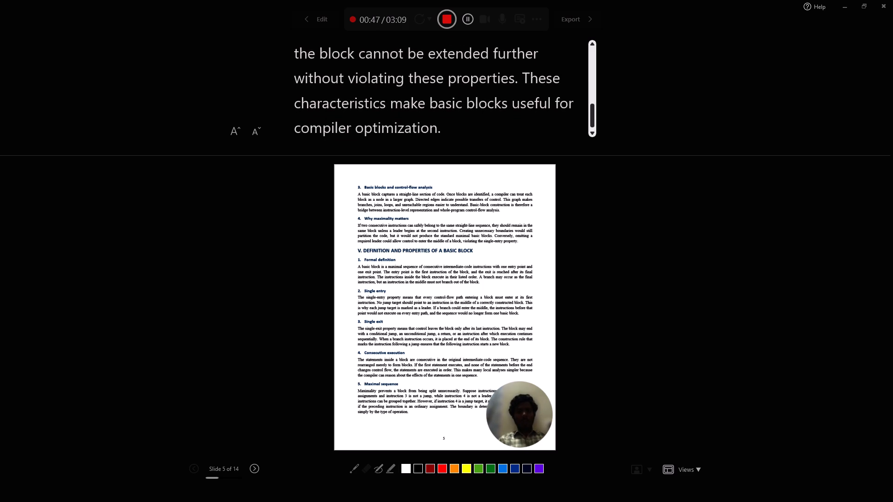
{"action": "left_click", "coordinate": [448, 16]}
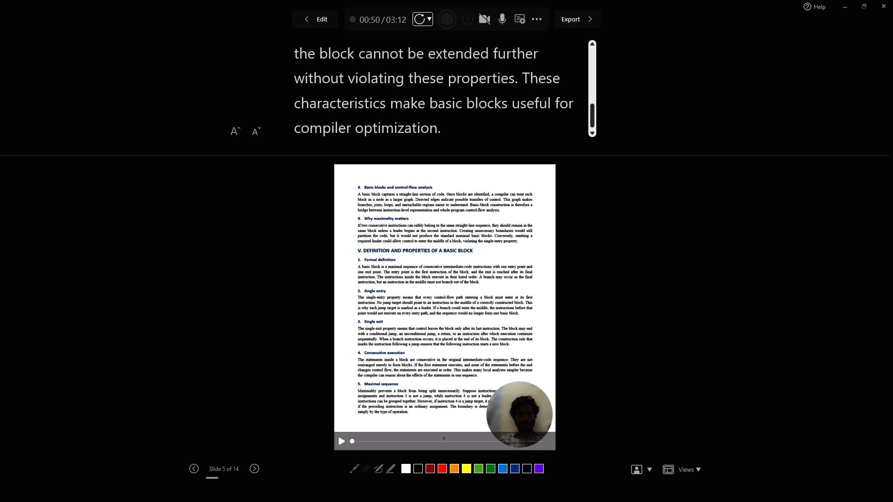
Advance to slide 6 and skim its teleprompter notes on the rules for identifying leaders, returning to their beginning.
{"action": "key", "text": "Right"}
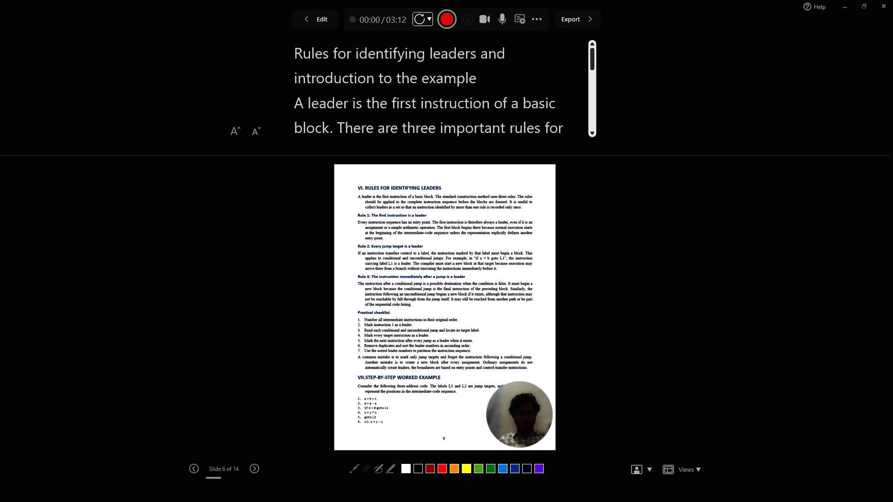
{"action": "scroll", "coordinate": [457, 101], "scroll_direction": "down", "scroll_amount": 2}
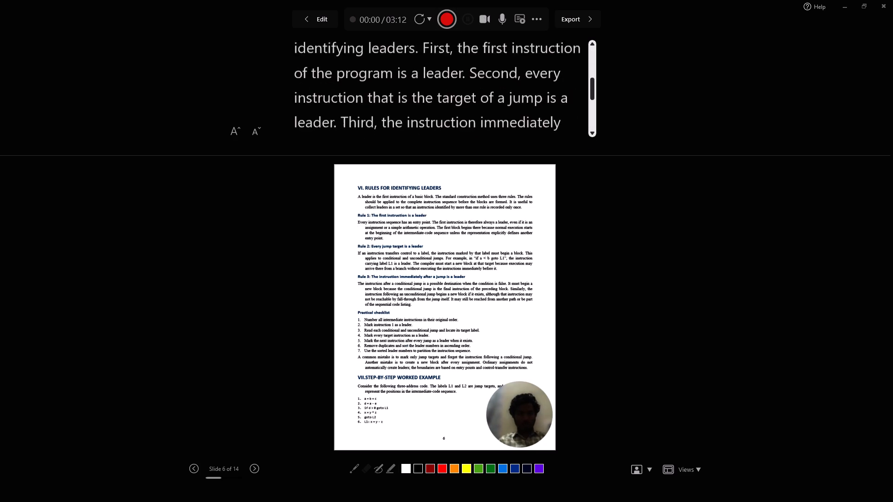
{"action": "scroll", "coordinate": [457, 101], "scroll_direction": "down", "scroll_amount": 4}
{"action": "scroll", "coordinate": [457, 101], "scroll_direction": "up", "scroll_amount": 1}
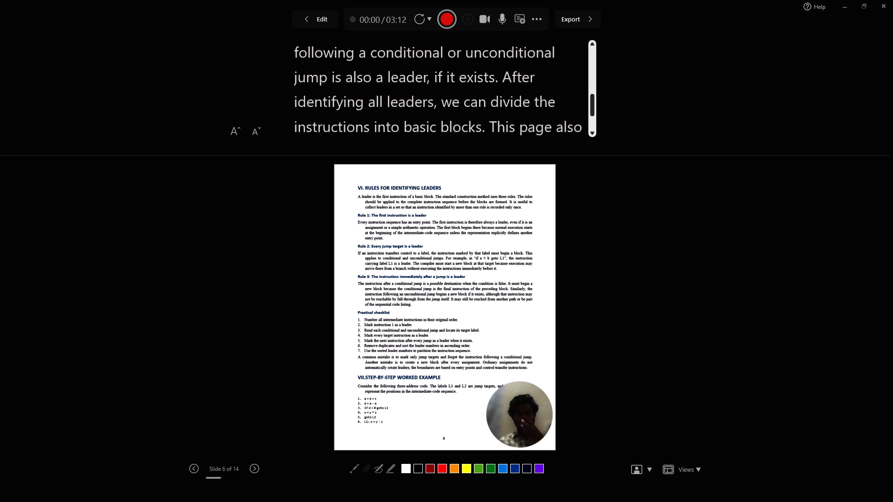
{"action": "scroll", "coordinate": [457, 101], "scroll_direction": "up", "scroll_amount": 6}
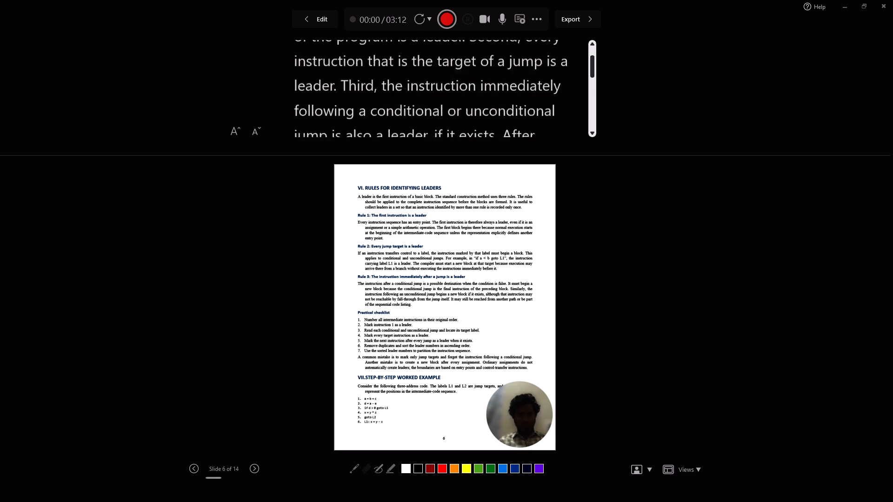
{"action": "scroll", "coordinate": [450, 105], "scroll_direction": "up", "scroll_amount": 3}
{"action": "scroll", "coordinate": [453, 52], "scroll_direction": "up", "scroll_amount": 3}
Record slide 6's Rules for identifying leaders and example introduction narration, following its teleprompter notes to the end, and stop the recording.
{"action": "left_click", "coordinate": [449, 24]}
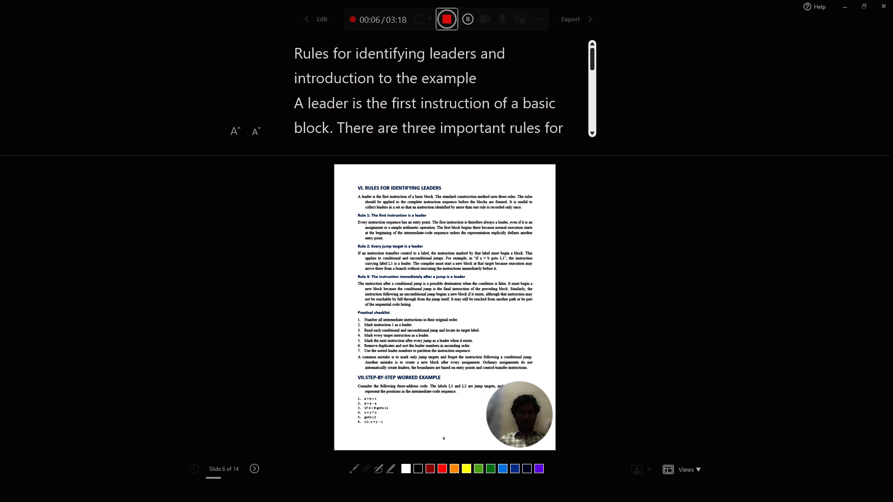
{"action": "scroll", "coordinate": [448, 88], "scroll_direction": "down", "scroll_amount": 1}
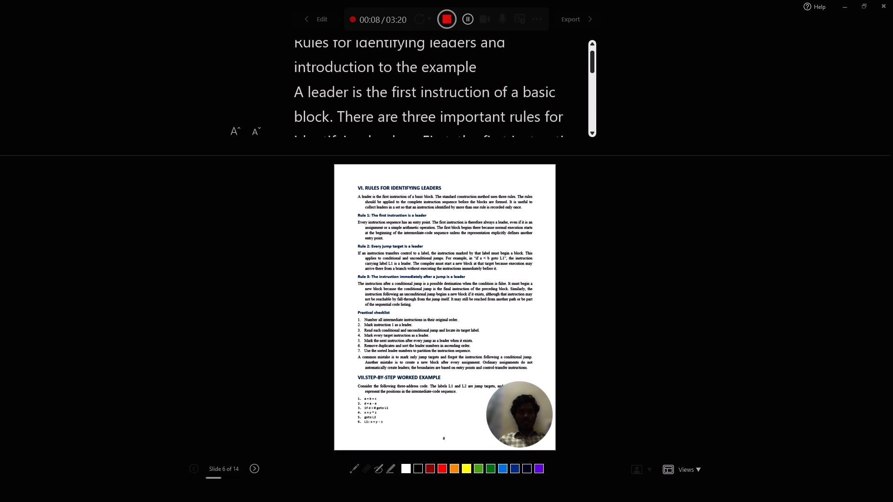
{"action": "scroll", "coordinate": [448, 88], "scroll_direction": "down", "scroll_amount": 2}
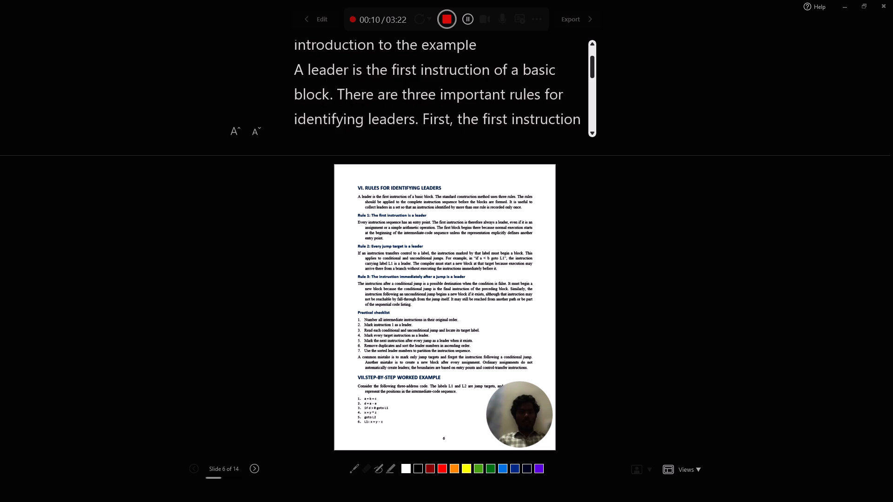
{"action": "scroll", "coordinate": [448, 88], "scroll_direction": "down", "scroll_amount": 1}
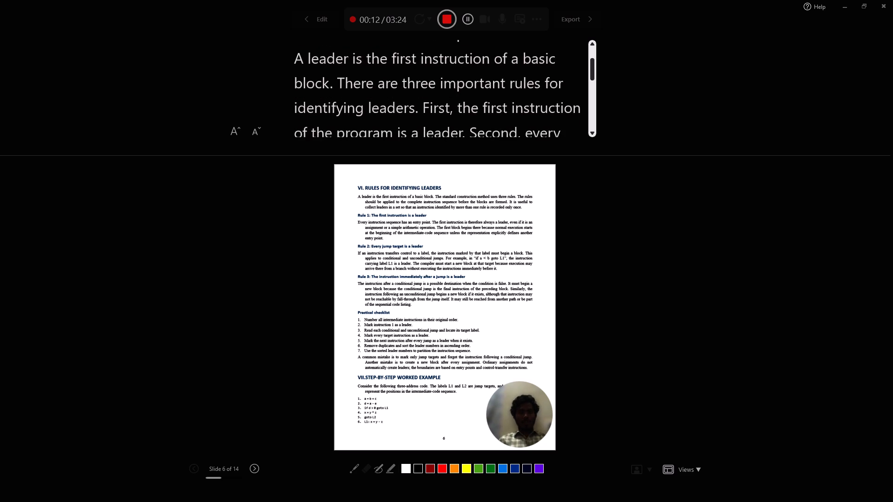
{"action": "scroll", "coordinate": [448, 88], "scroll_direction": "down", "scroll_amount": 1}
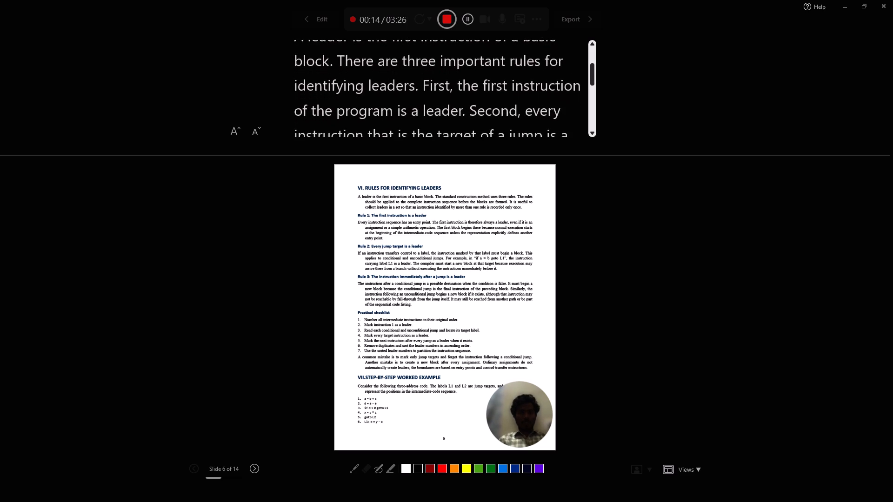
{"action": "scroll", "coordinate": [448, 88], "scroll_direction": "down", "scroll_amount": 1}
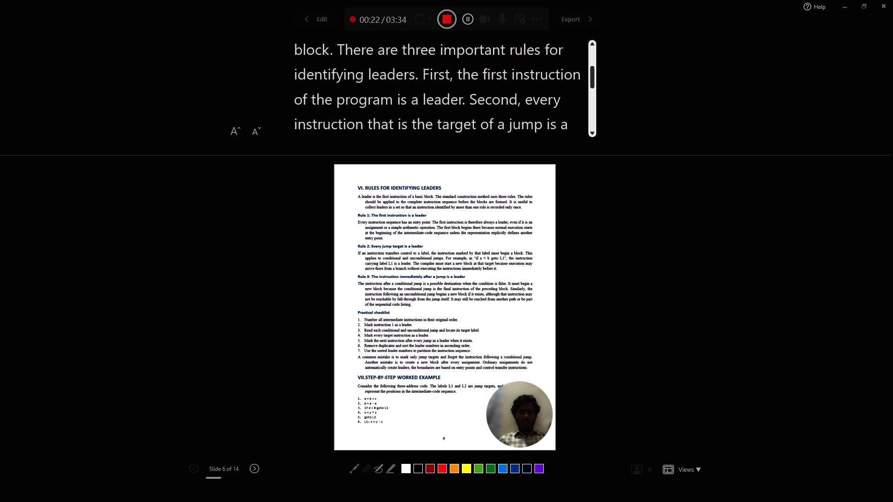
{"action": "scroll", "coordinate": [448, 88], "scroll_direction": "down", "scroll_amount": 2}
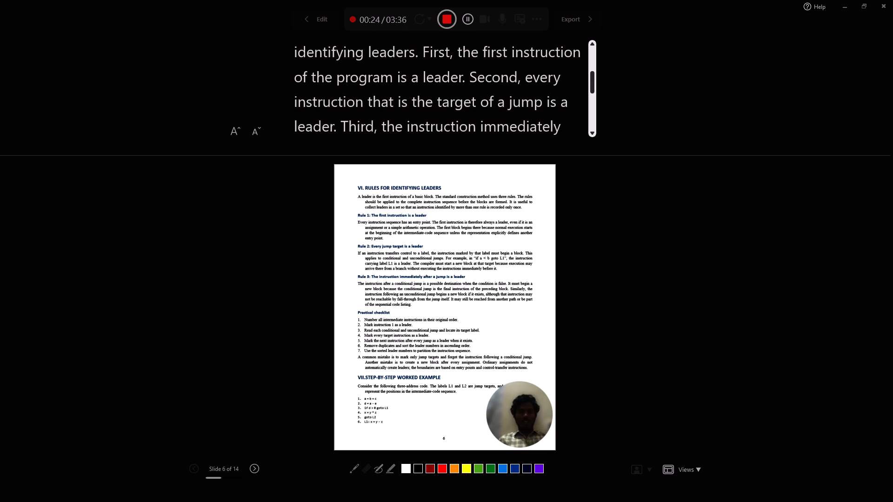
{"action": "scroll", "coordinate": [448, 88], "scroll_direction": "down", "scroll_amount": 2}
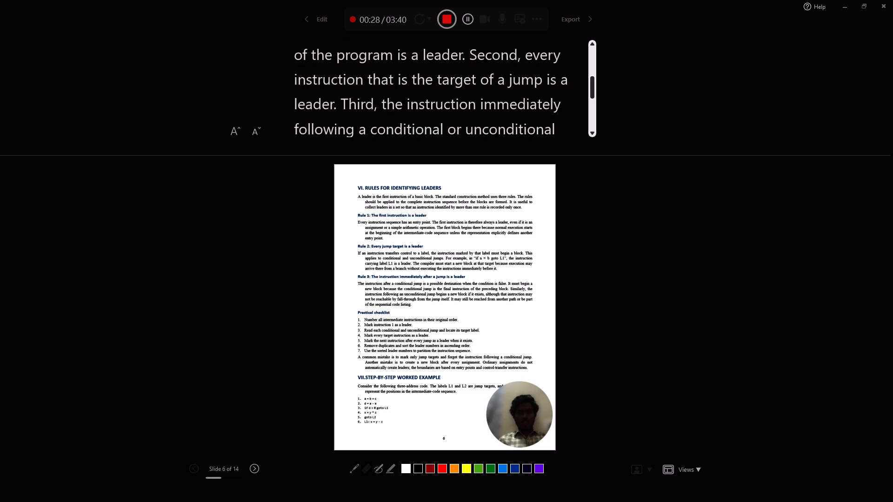
{"action": "scroll", "coordinate": [448, 88], "scroll_direction": "down", "scroll_amount": 1}
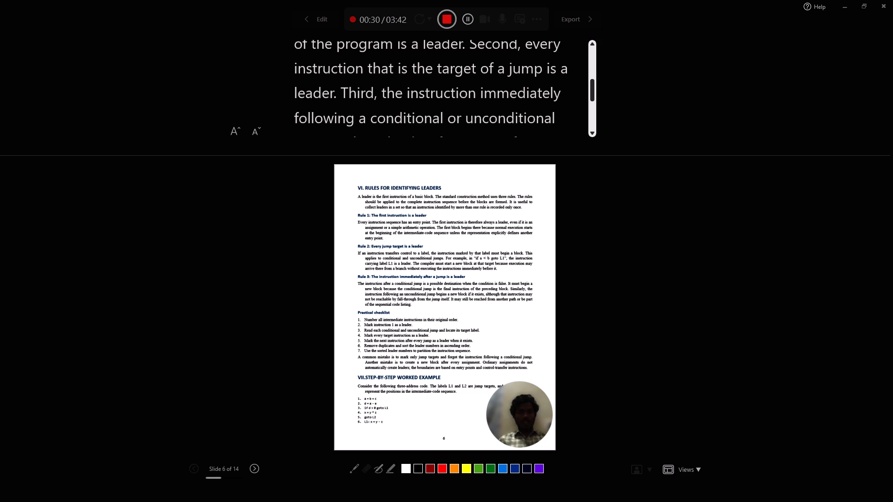
{"action": "scroll", "coordinate": [448, 88], "scroll_direction": "down", "scroll_amount": 2}
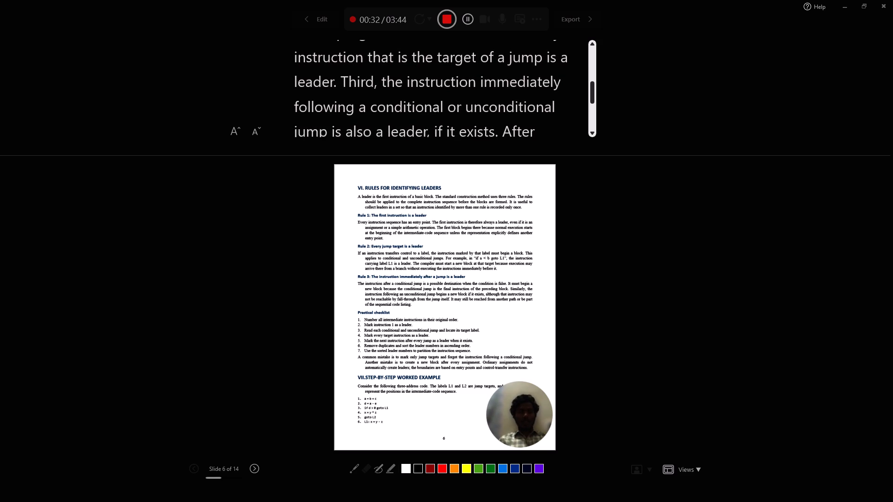
{"action": "scroll", "coordinate": [448, 88], "scroll_direction": "down", "scroll_amount": 1}
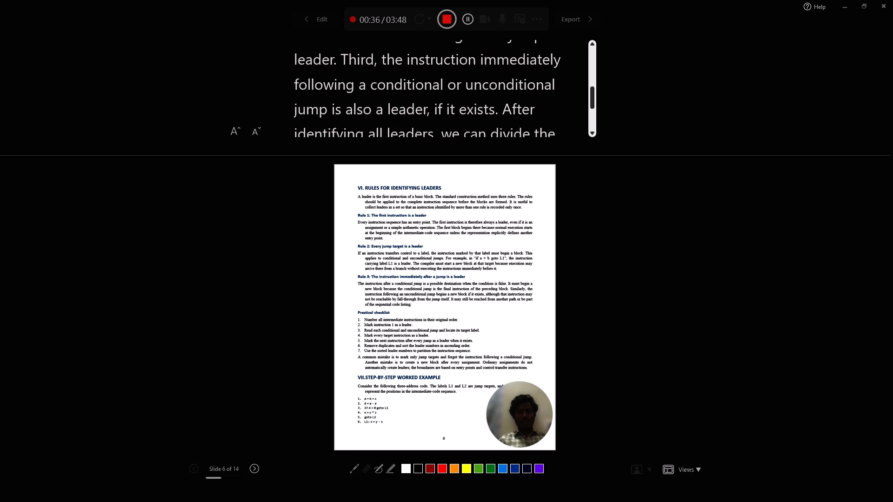
{"action": "scroll", "coordinate": [448, 88], "scroll_direction": "down", "scroll_amount": 2}
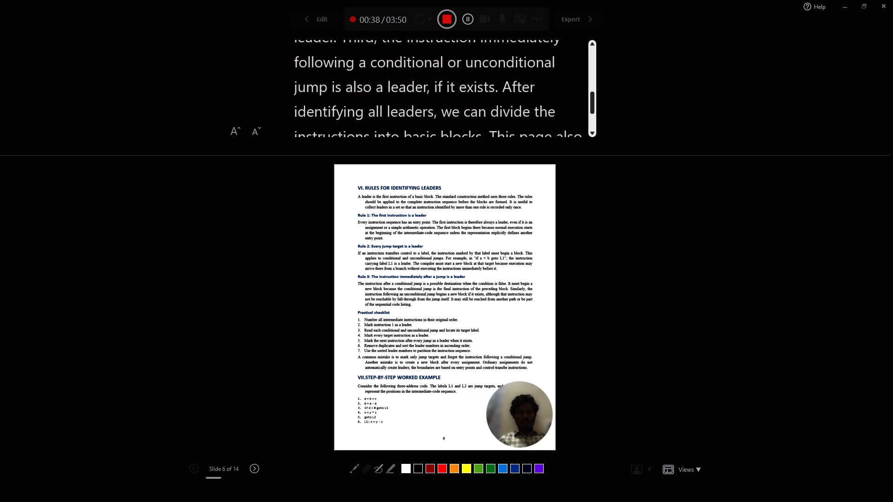
{"action": "scroll", "coordinate": [448, 88], "scroll_direction": "down", "scroll_amount": 1}
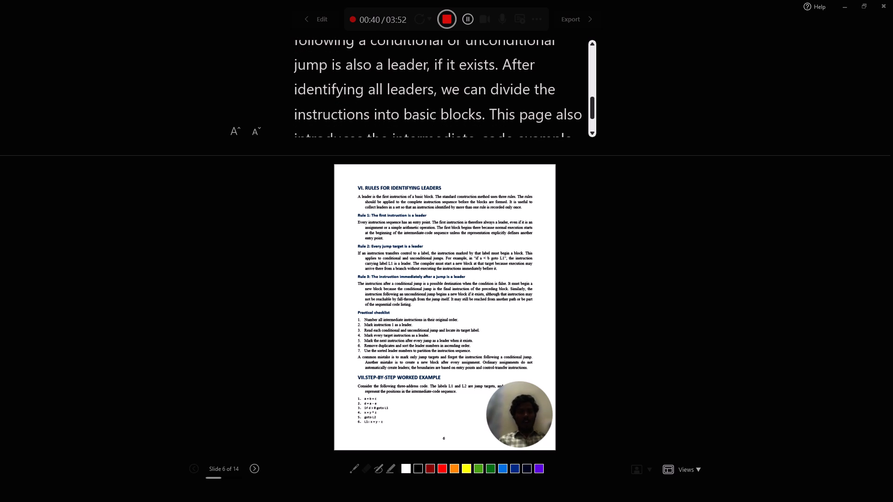
{"action": "scroll", "coordinate": [448, 88], "scroll_direction": "down", "scroll_amount": 1}
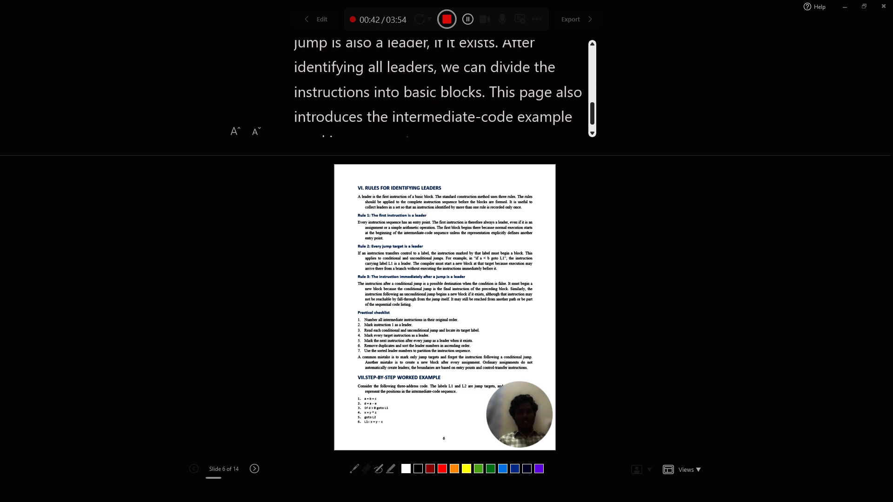
{"action": "scroll", "coordinate": [448, 88], "scroll_direction": "down", "scroll_amount": 1}
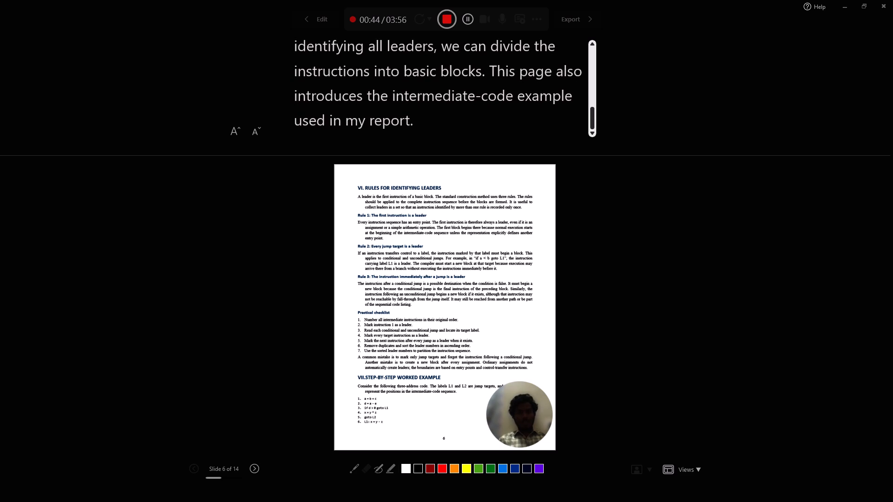
{"action": "left_click", "coordinate": [445, 27]}
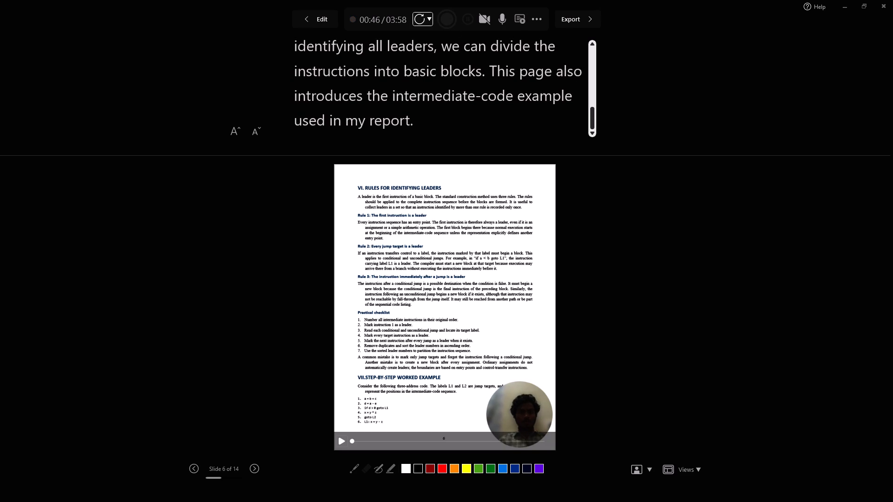
{"action": "scroll", "coordinate": [453, 76], "scroll_direction": "down", "scroll_amount": 1}
Advance to slide 7 and skim its teleprompter notes on identifying leaders and constructing basic blocks, returning to their beginning.
{"action": "key", "text": "Right"}
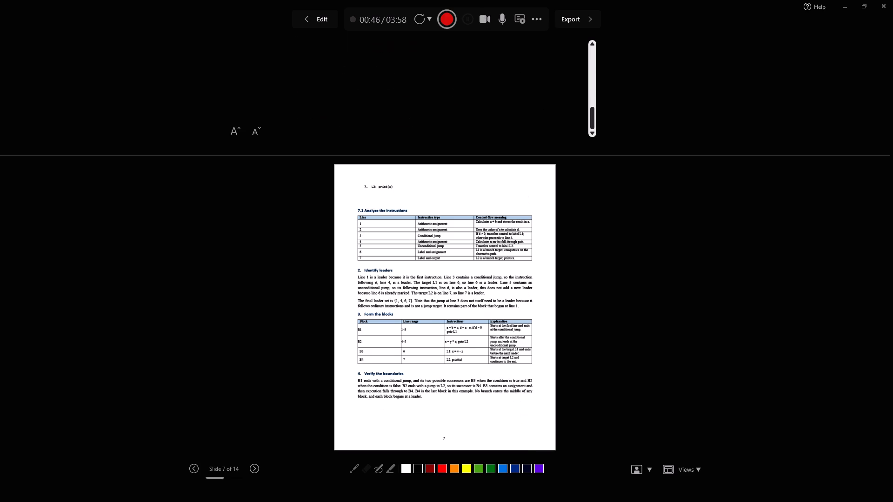
{"action": "scroll", "coordinate": [433, 96], "scroll_direction": "up", "scroll_amount": 1}
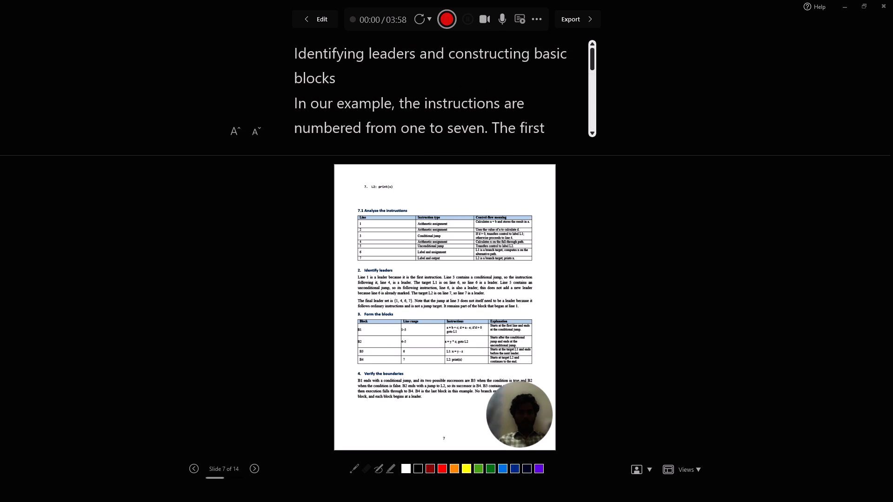
{"action": "scroll", "coordinate": [433, 96], "scroll_direction": "down", "scroll_amount": 1}
{"action": "scroll", "coordinate": [433, 96], "scroll_direction": "up", "scroll_amount": 9}
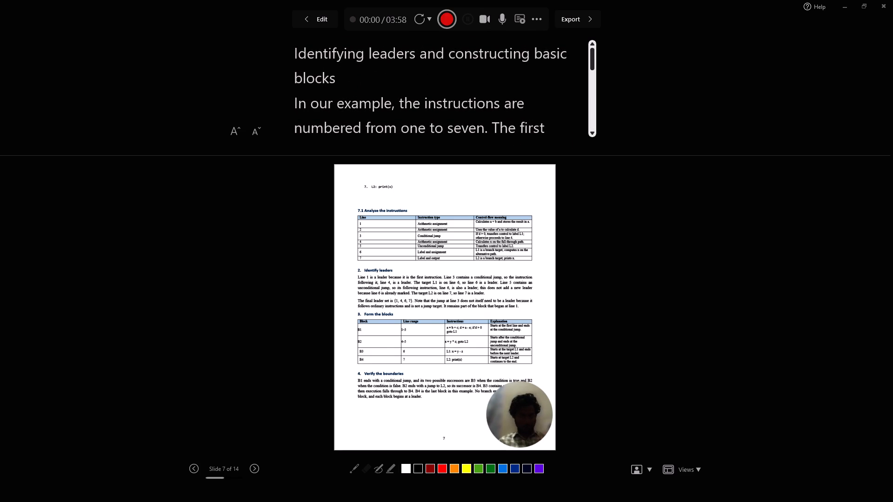
{"action": "scroll", "coordinate": [433, 96], "scroll_direction": "down", "scroll_amount": 2}
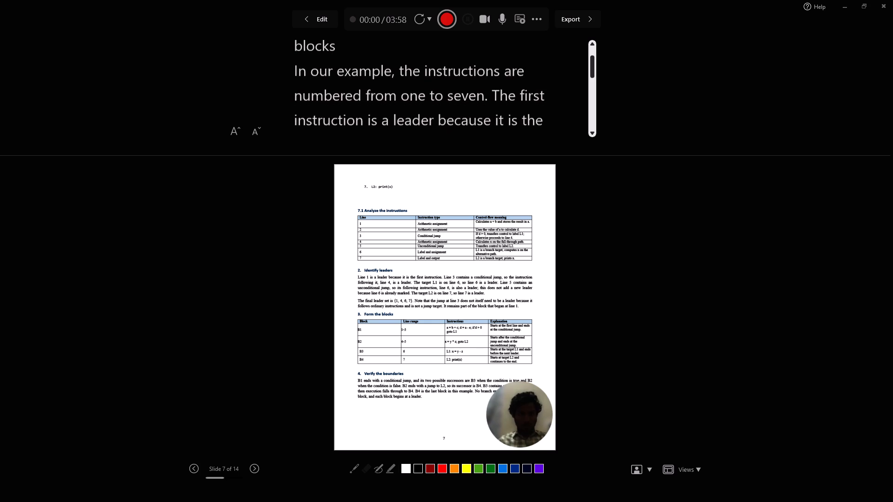
{"action": "scroll", "coordinate": [433, 96], "scroll_direction": "down", "scroll_amount": 1}
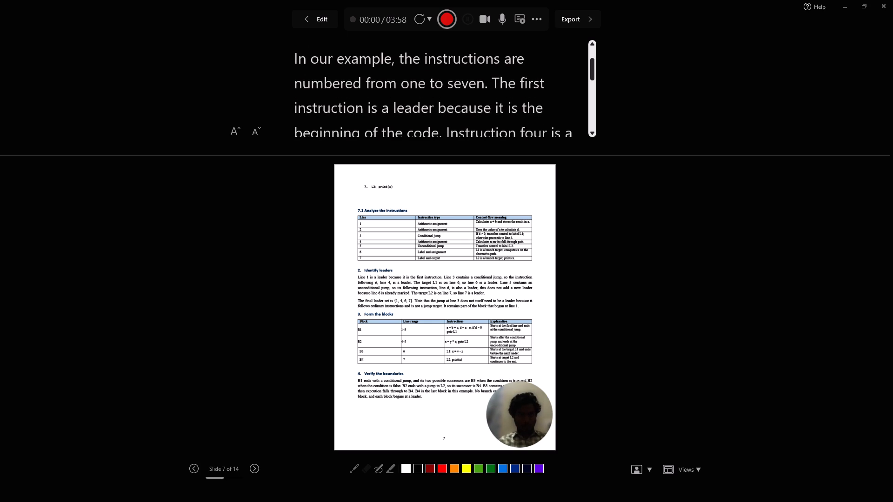
{"action": "scroll", "coordinate": [433, 96], "scroll_direction": "down", "scroll_amount": 5}
{"action": "scroll", "coordinate": [433, 96], "scroll_direction": "up", "scroll_amount": 11}
Record slide 7's Identifying leaders and constructing basic blocks narration, following its teleprompter notes to the end, and stop the recording.
{"action": "left_click", "coordinate": [442, 25]}
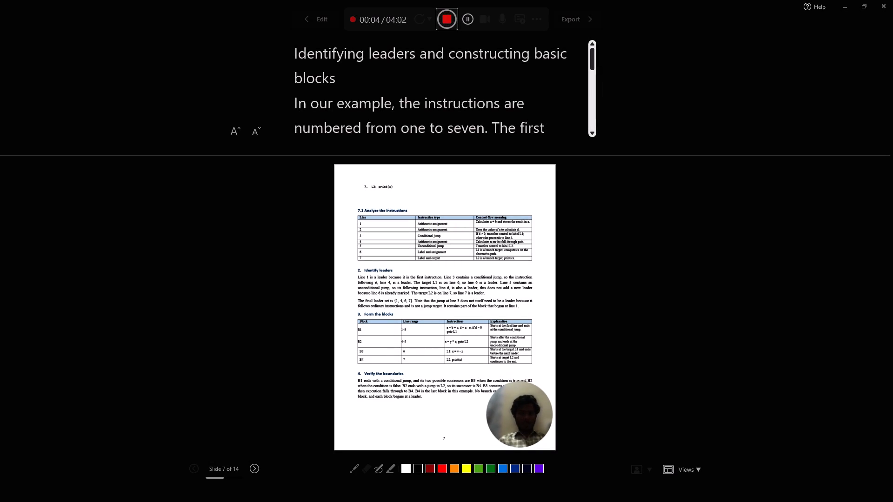
{"action": "scroll", "coordinate": [445, 92], "scroll_direction": "down", "scroll_amount": 1}
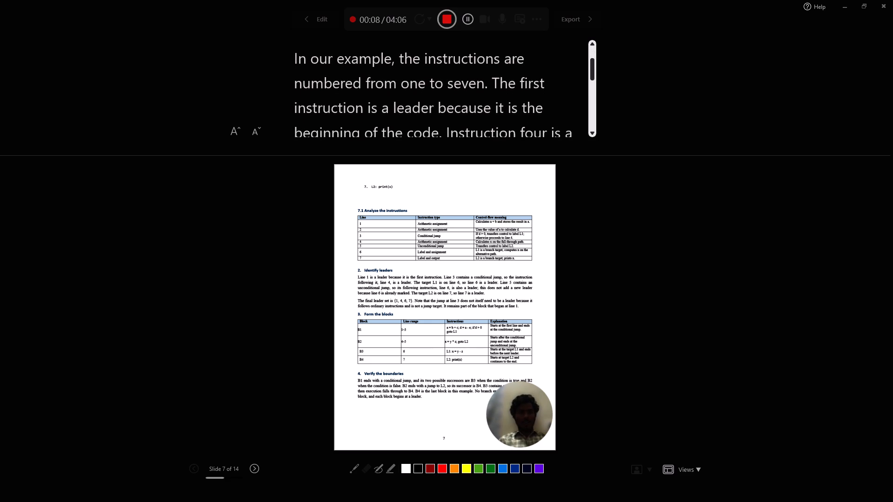
{"action": "scroll", "coordinate": [445, 92], "scroll_direction": "down", "scroll_amount": 2}
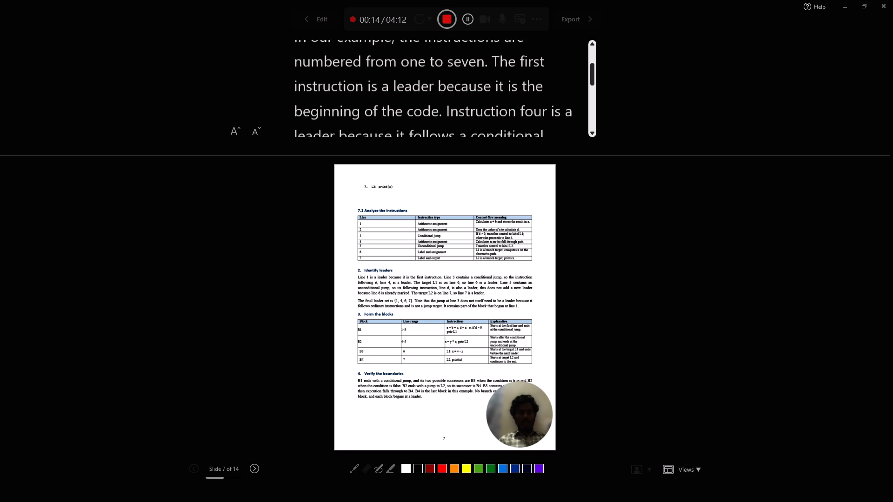
{"action": "scroll", "coordinate": [445, 92], "scroll_direction": "down", "scroll_amount": 2}
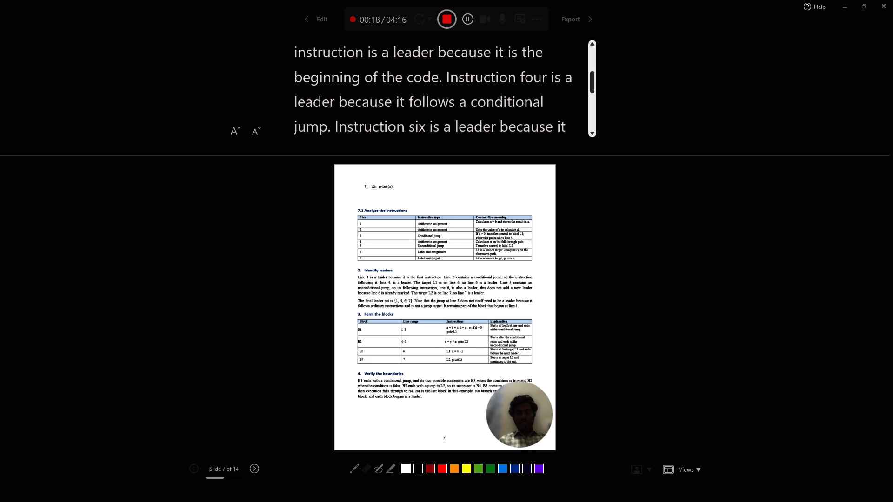
{"action": "scroll", "coordinate": [445, 92], "scroll_direction": "down", "scroll_amount": 3}
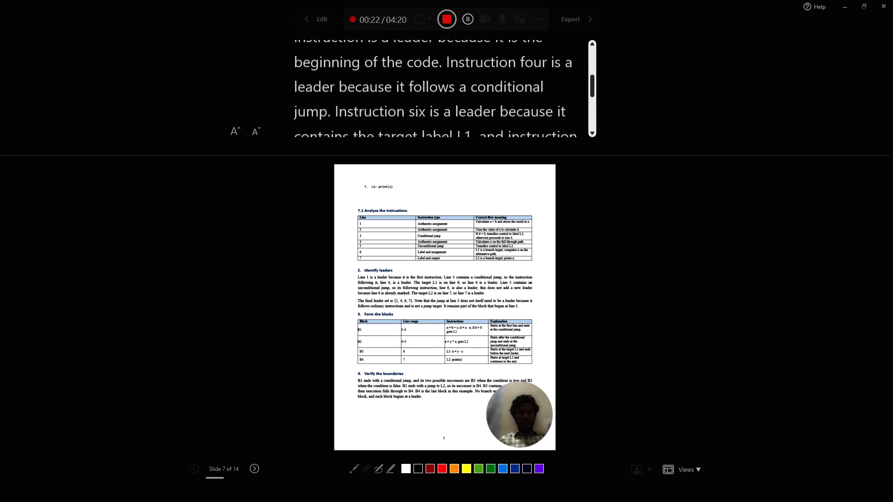
{"action": "scroll", "coordinate": [445, 92], "scroll_direction": "down", "scroll_amount": 1}
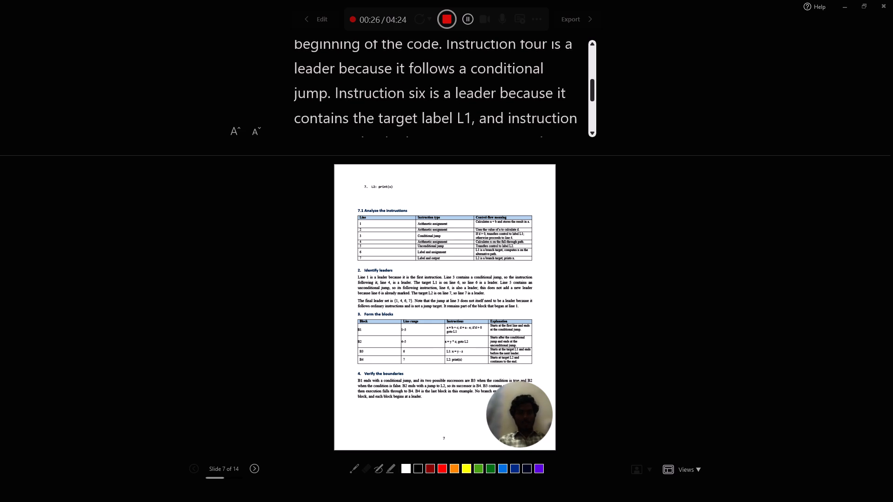
{"action": "scroll", "coordinate": [445, 92], "scroll_direction": "down", "scroll_amount": 1}
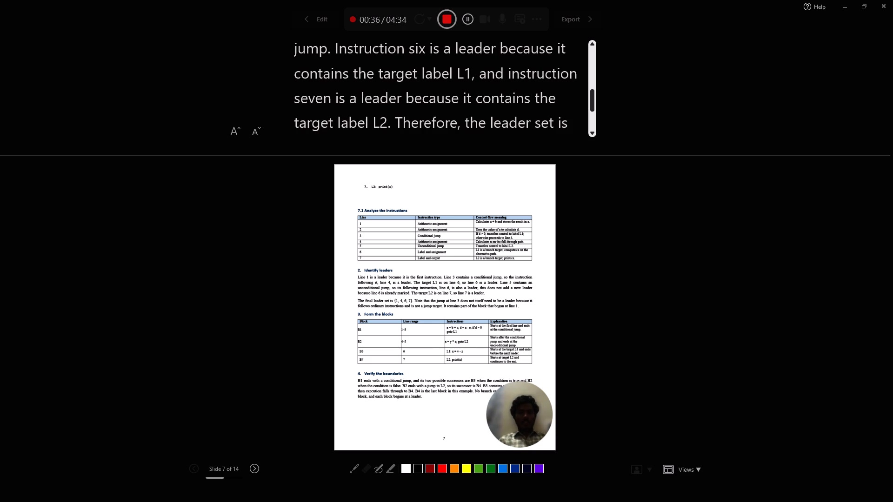
{"action": "scroll", "coordinate": [445, 92], "scroll_direction": "down", "scroll_amount": 2}
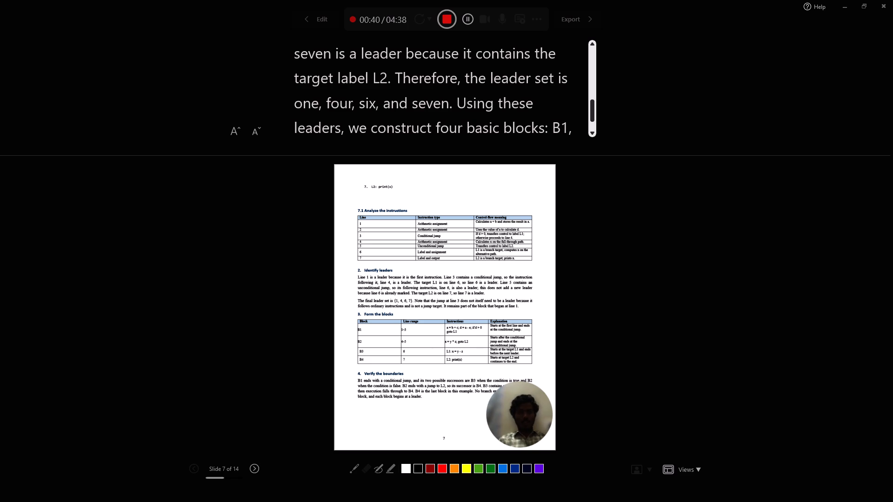
{"action": "scroll", "coordinate": [445, 92], "scroll_direction": "down", "scroll_amount": 1}
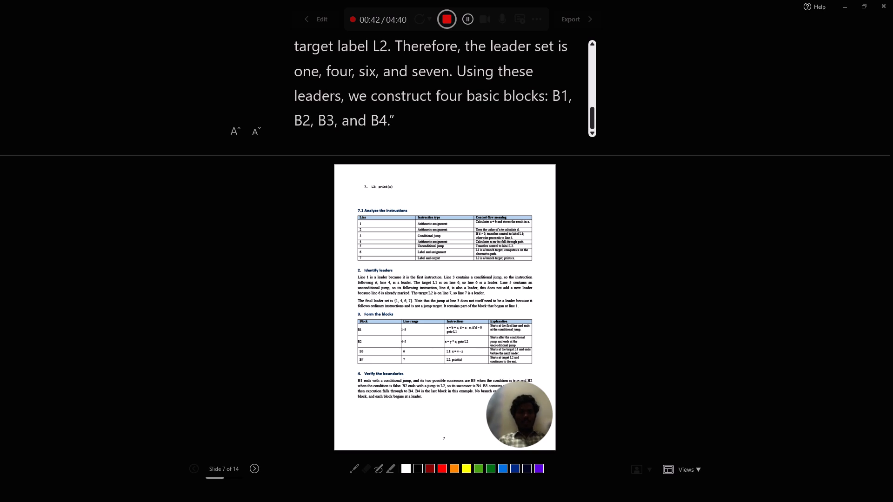
{"action": "scroll", "coordinate": [462, 111], "scroll_direction": "down", "scroll_amount": 2}
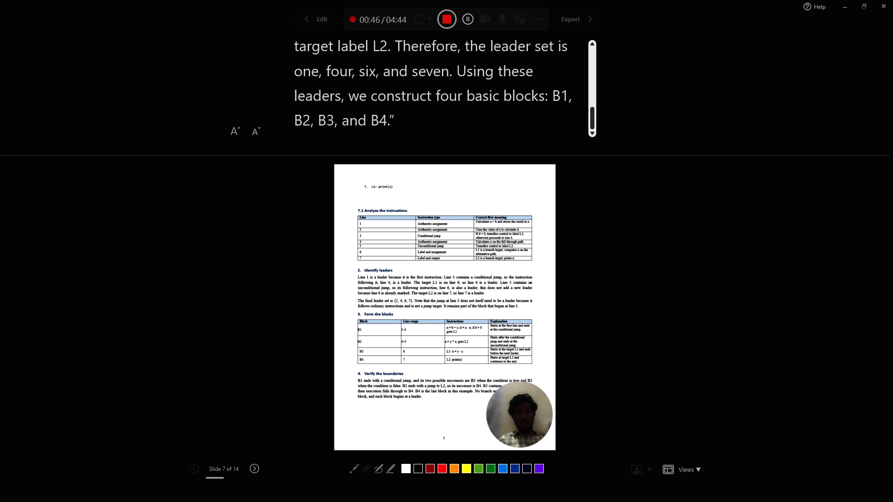
{"action": "left_click", "coordinate": [448, 24]}
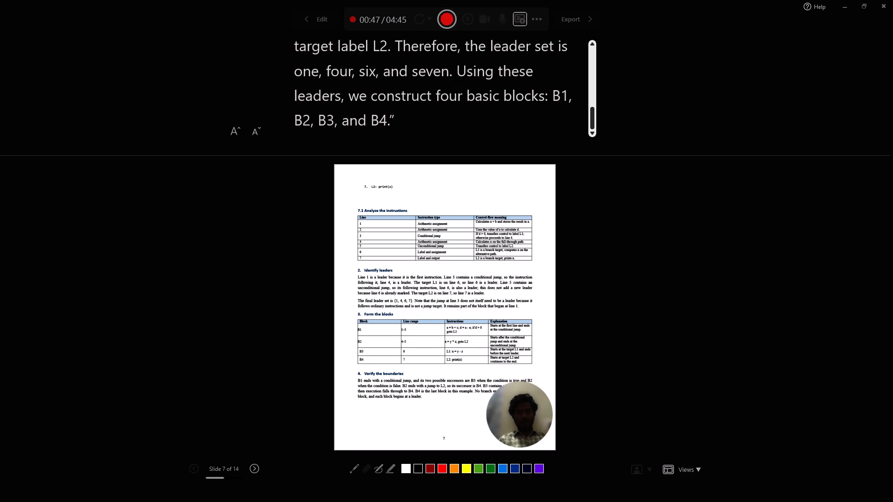
Advance to slide 8 and record its Control-flow diagram and general algorithm narration, following the teleprompter notes to the end before stopping.
{"action": "key", "text": "Right"}
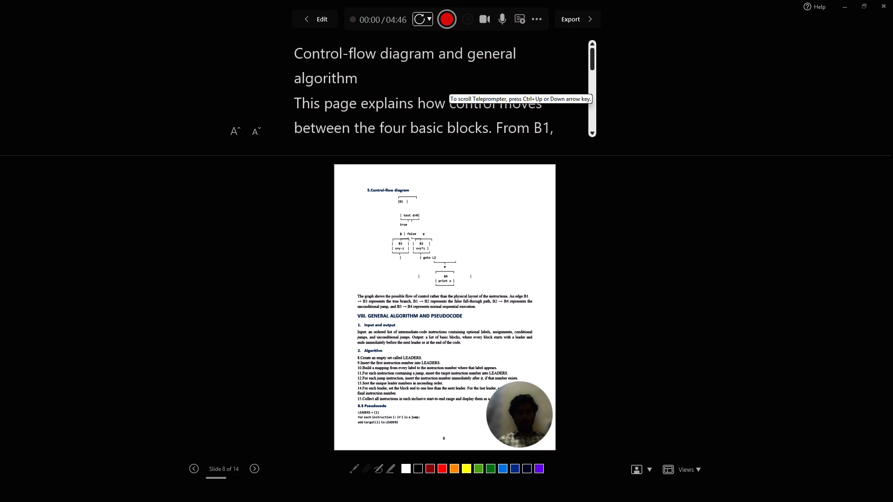
{"action": "scroll", "coordinate": [449, 85], "scroll_direction": "up", "scroll_amount": 1}
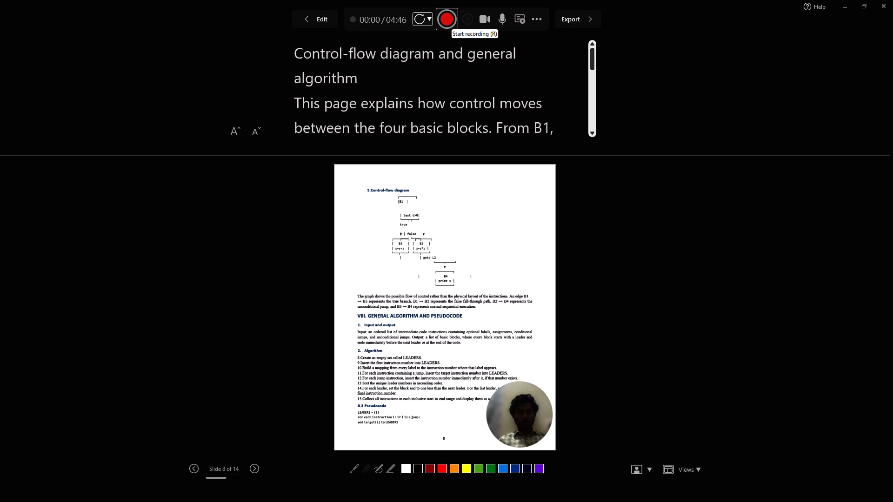
{"action": "left_click", "coordinate": [451, 20]}
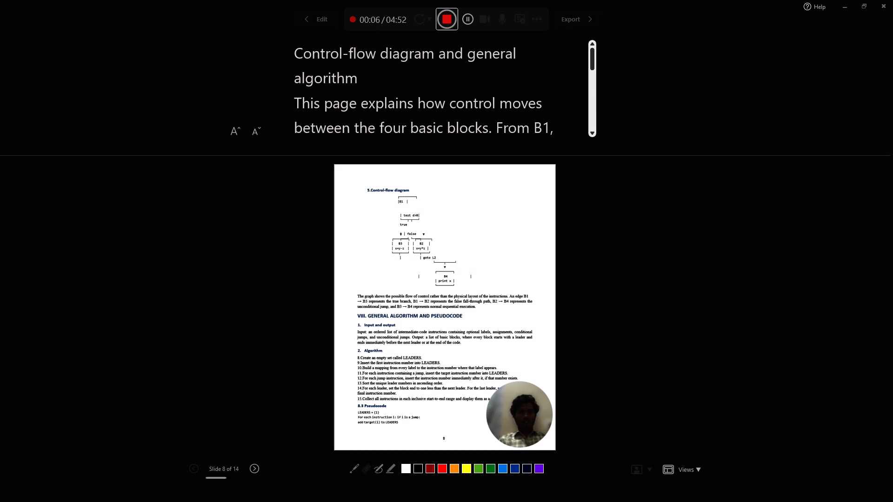
{"action": "scroll", "coordinate": [458, 96], "scroll_direction": "down", "scroll_amount": 1}
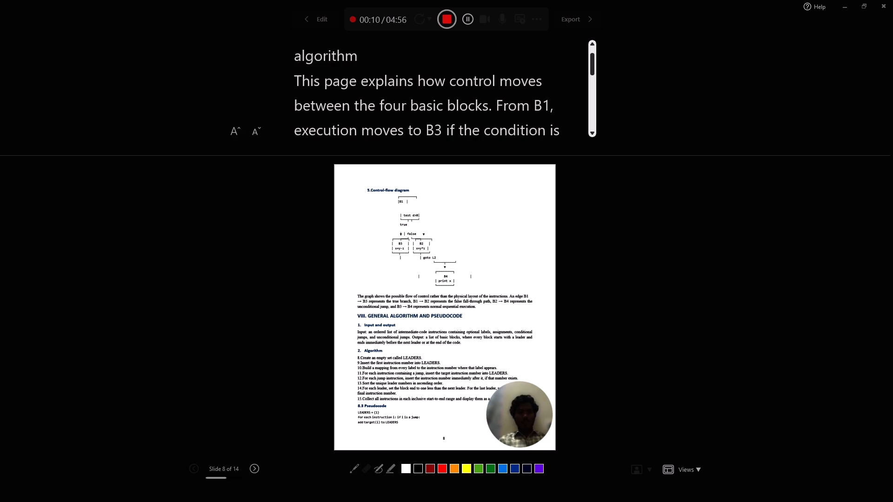
{"action": "scroll", "coordinate": [458, 96], "scroll_direction": "down", "scroll_amount": 1}
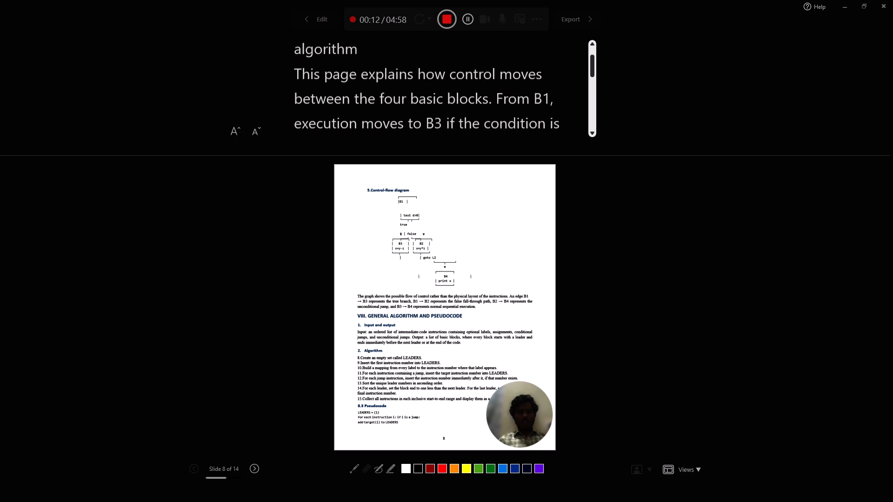
{"action": "scroll", "coordinate": [458, 96], "scroll_direction": "down", "scroll_amount": 1}
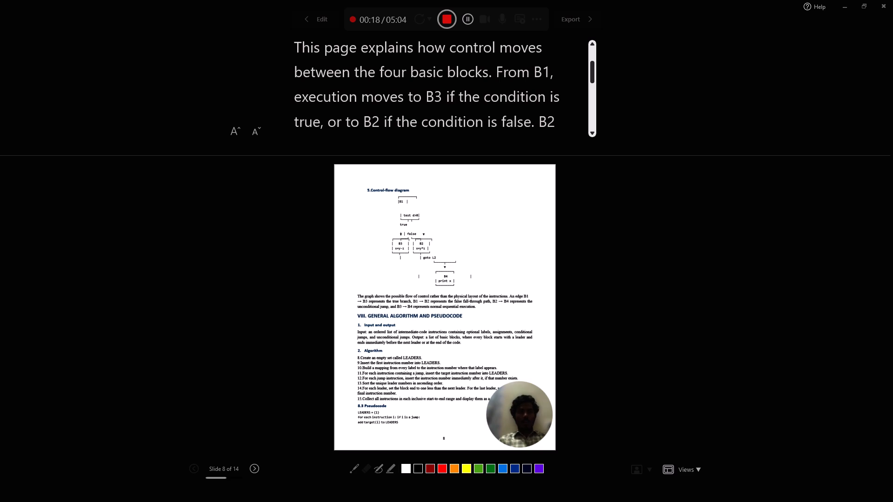
{"action": "scroll", "coordinate": [458, 96], "scroll_direction": "down", "scroll_amount": 2}
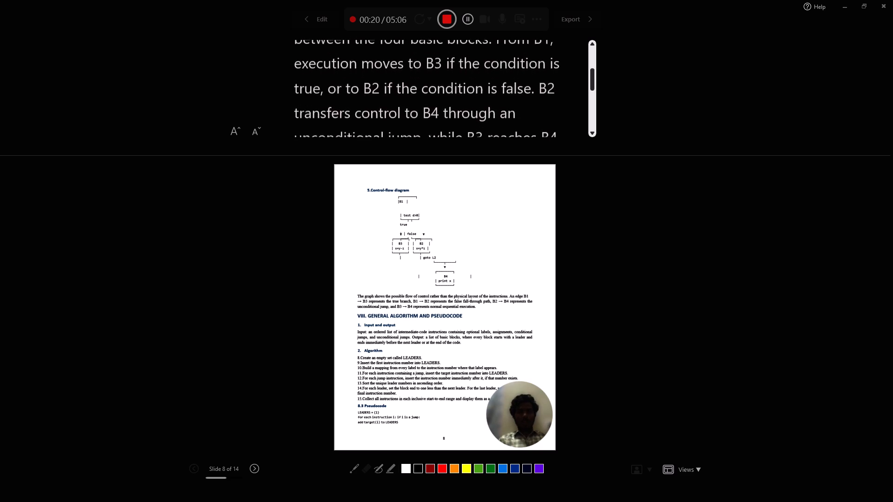
{"action": "scroll", "coordinate": [458, 96], "scroll_direction": "down", "scroll_amount": 1}
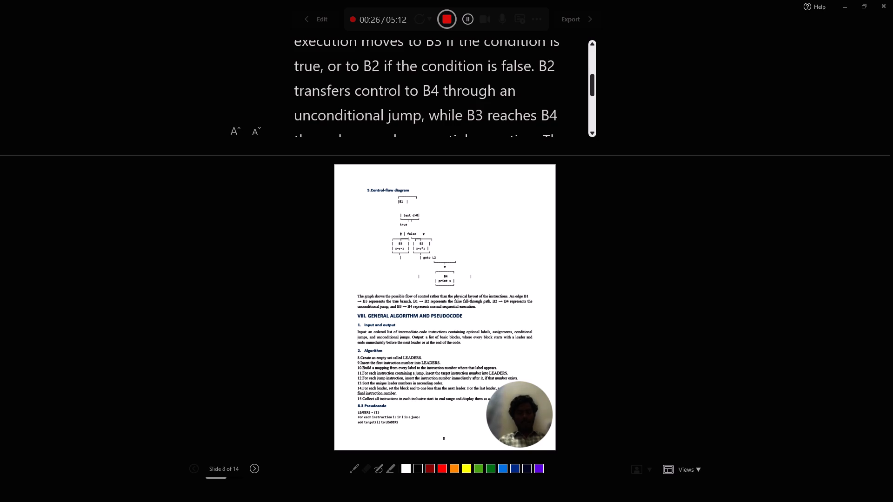
{"action": "scroll", "coordinate": [465, 125], "scroll_direction": "down", "scroll_amount": 1}
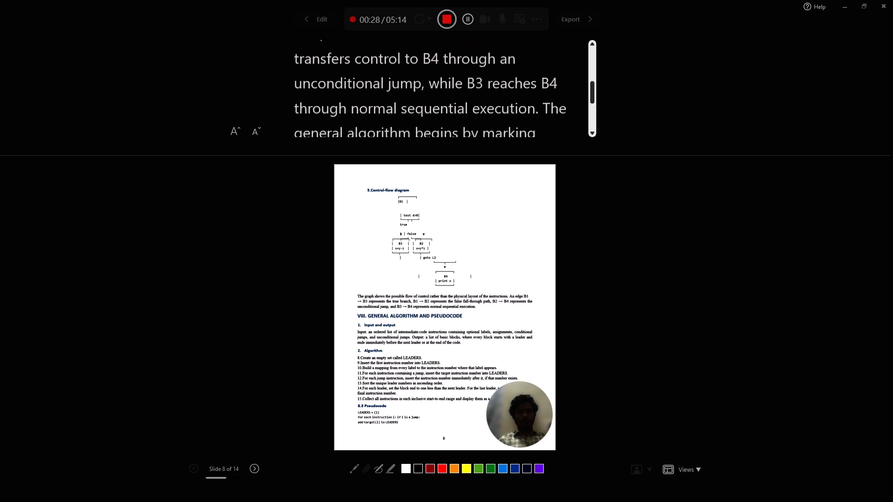
{"action": "scroll", "coordinate": [465, 125], "scroll_direction": "down", "scroll_amount": 1}
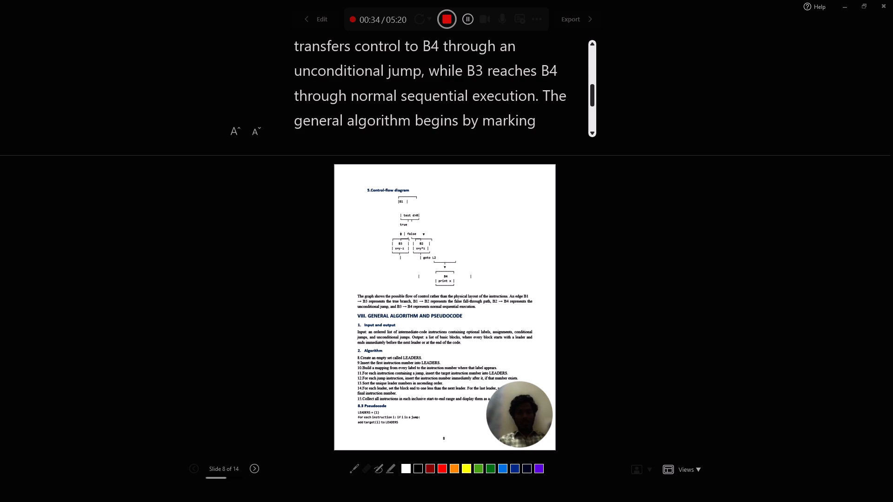
{"action": "scroll", "coordinate": [465, 125], "scroll_direction": "down", "scroll_amount": 2}
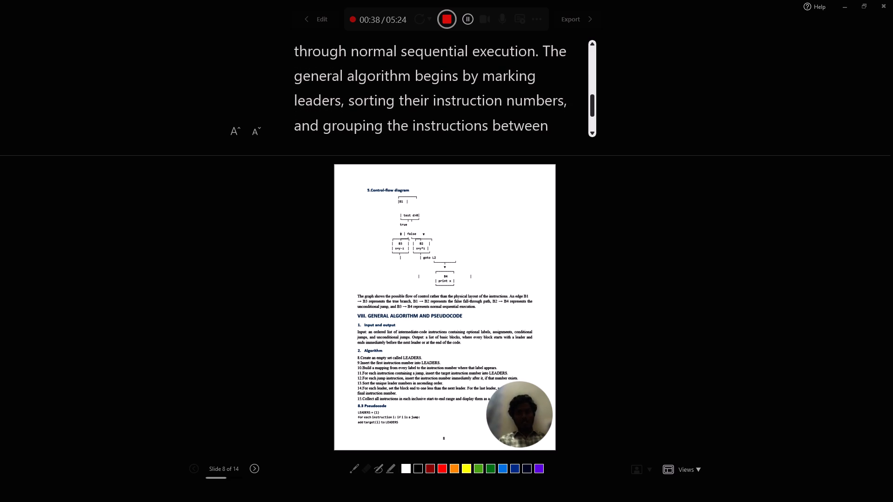
{"action": "scroll", "coordinate": [465, 125], "scroll_direction": "down", "scroll_amount": 1}
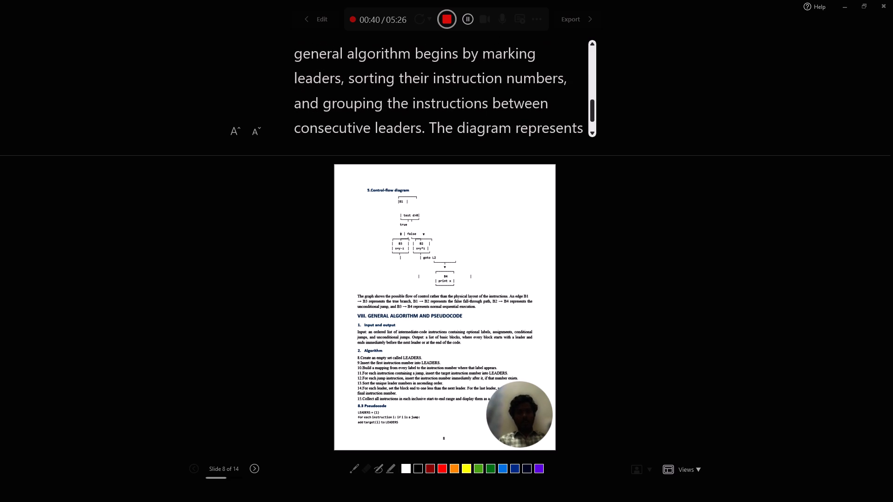
{"action": "scroll", "coordinate": [465, 125], "scroll_direction": "down", "scroll_amount": 1}
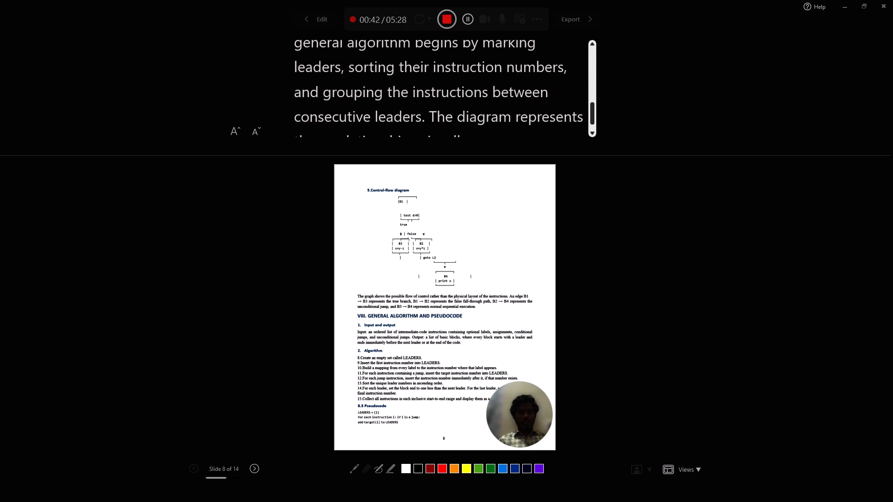
{"action": "scroll", "coordinate": [465, 125], "scroll_direction": "down", "scroll_amount": 1}
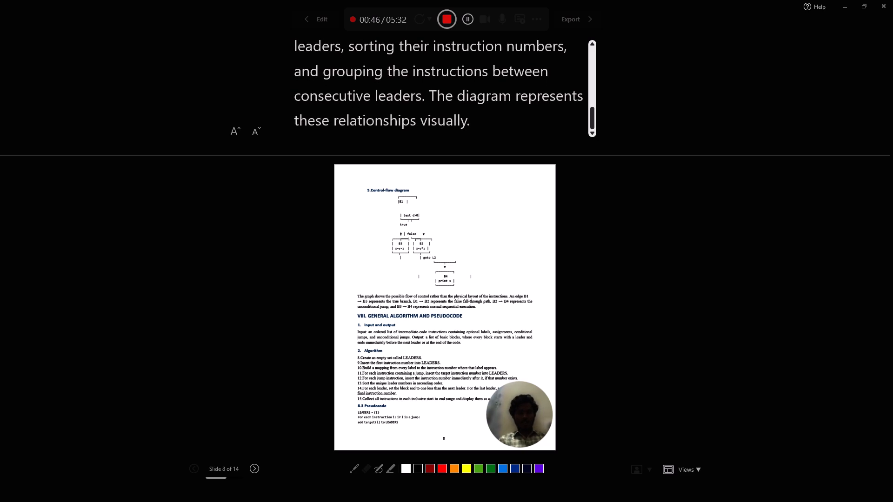
{"action": "left_click", "coordinate": [452, 19]}
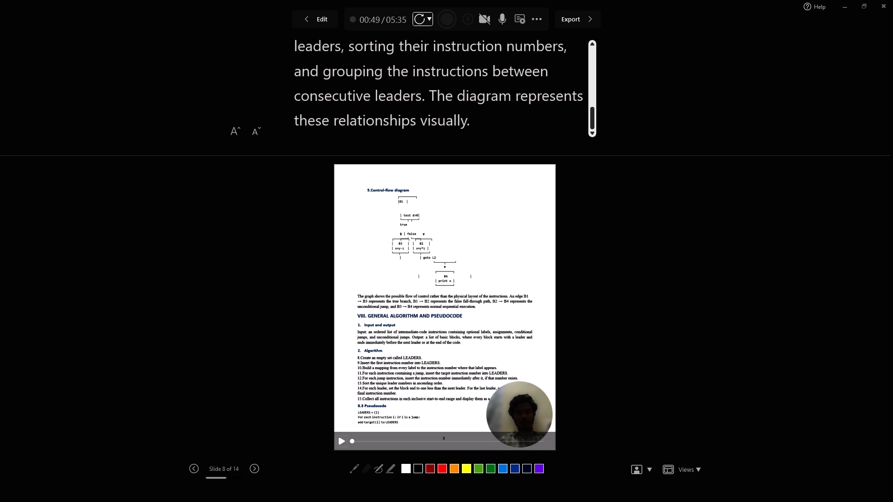
Advance to slide 9 and record its Pseudocode, correctness and Python implementation narration, following the teleprompter notes to the end before stopping.
{"action": "key", "text": "Right"}
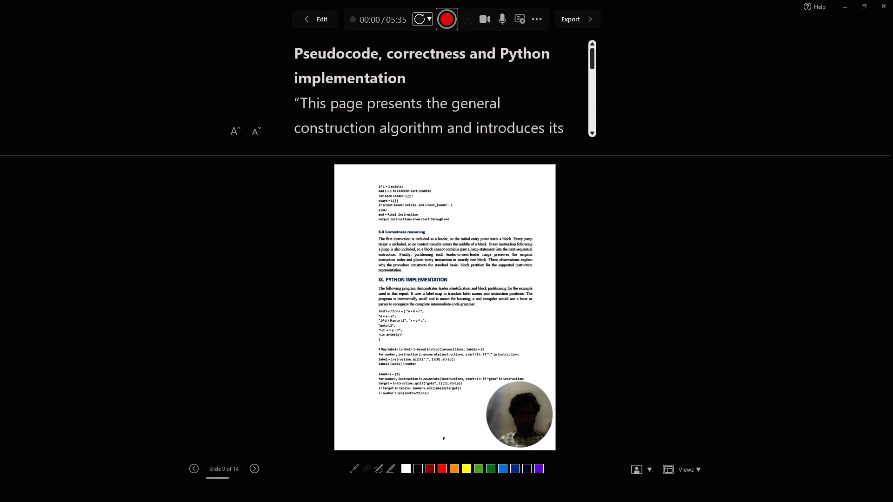
{"action": "scroll", "coordinate": [417, 94], "scroll_direction": "down", "scroll_amount": 2}
{"action": "scroll", "coordinate": [417, 94], "scroll_direction": "up", "scroll_amount": 2}
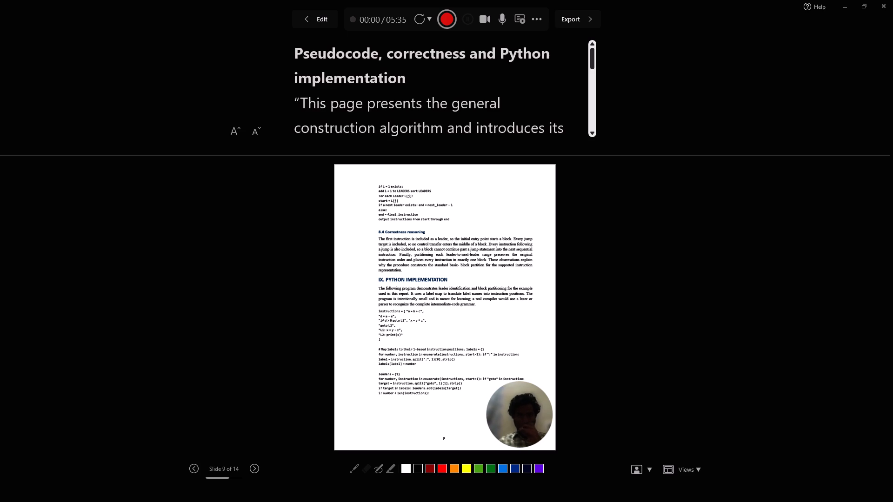
{"action": "left_click", "coordinate": [447, 26]}
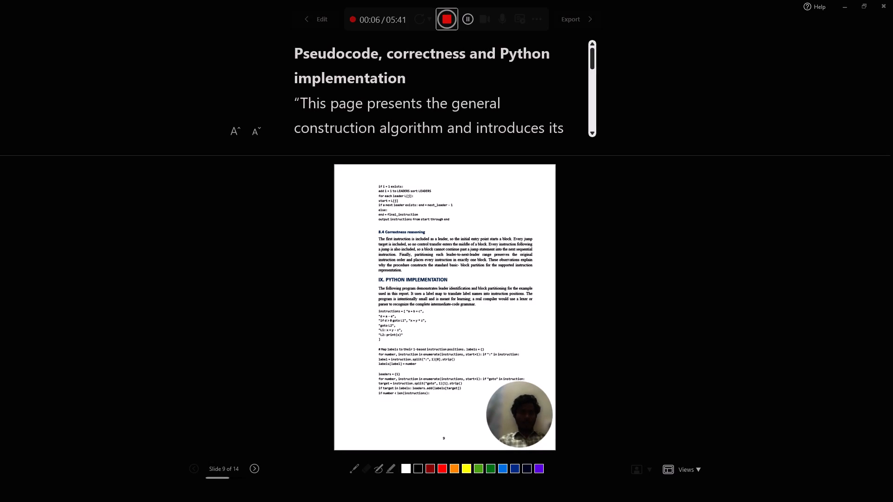
{"action": "scroll", "coordinate": [455, 94], "scroll_direction": "down", "scroll_amount": 1}
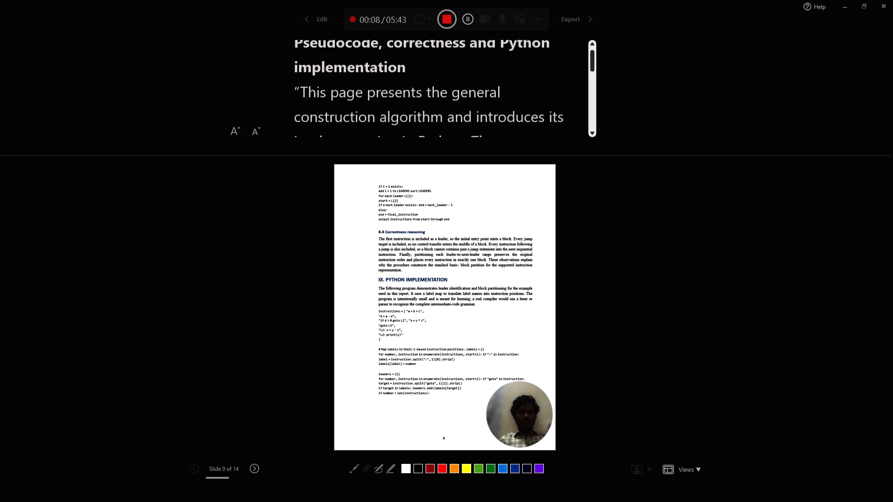
{"action": "scroll", "coordinate": [455, 94], "scroll_direction": "down", "scroll_amount": 1}
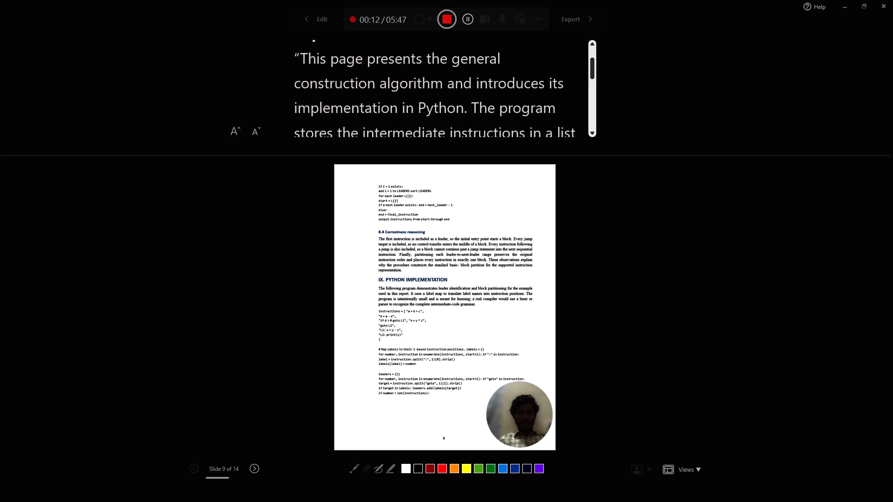
{"action": "scroll", "coordinate": [455, 94], "scroll_direction": "down", "scroll_amount": 1}
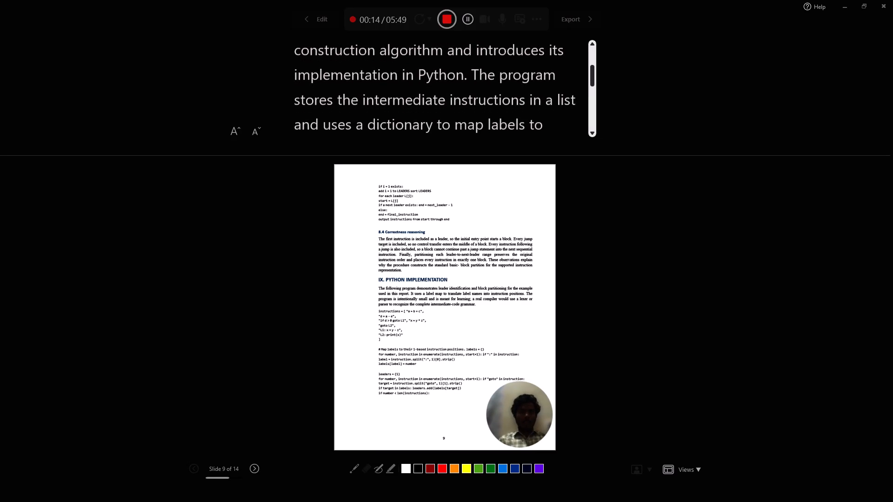
{"action": "scroll", "coordinate": [455, 94], "scroll_direction": "down", "scroll_amount": 2}
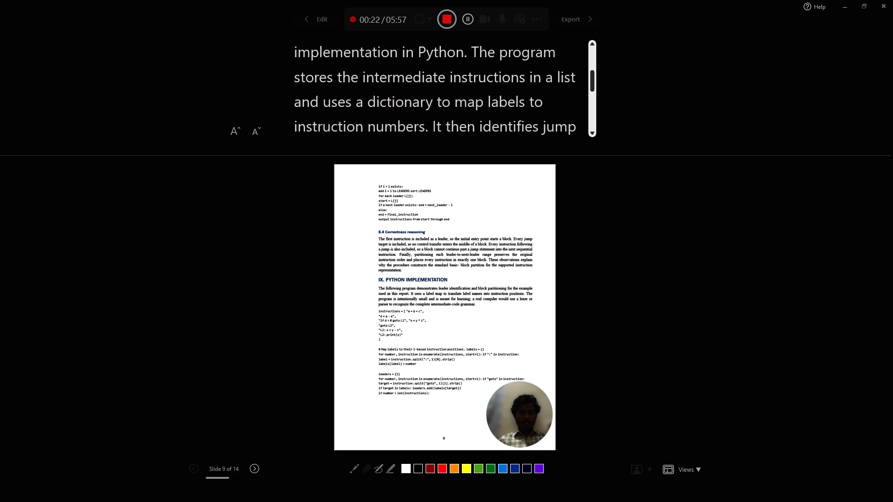
{"action": "scroll", "coordinate": [455, 94], "scroll_direction": "down", "scroll_amount": 1}
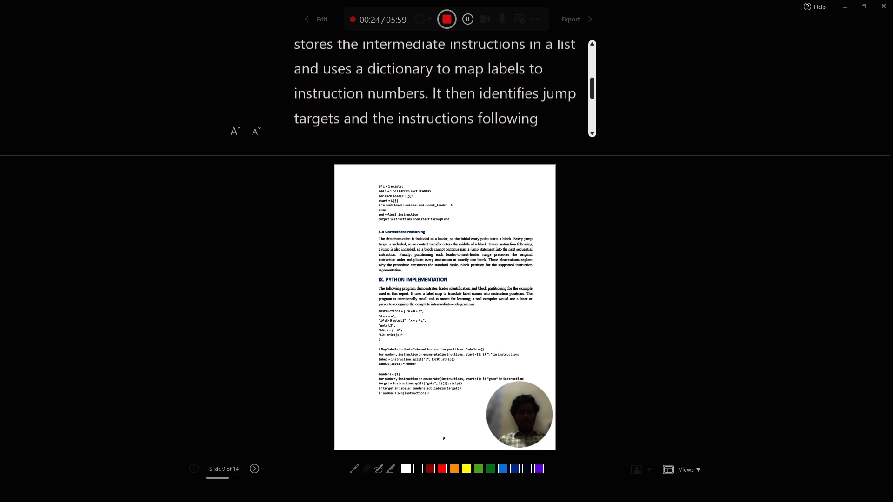
{"action": "scroll", "coordinate": [455, 94], "scroll_direction": "down", "scroll_amount": 2}
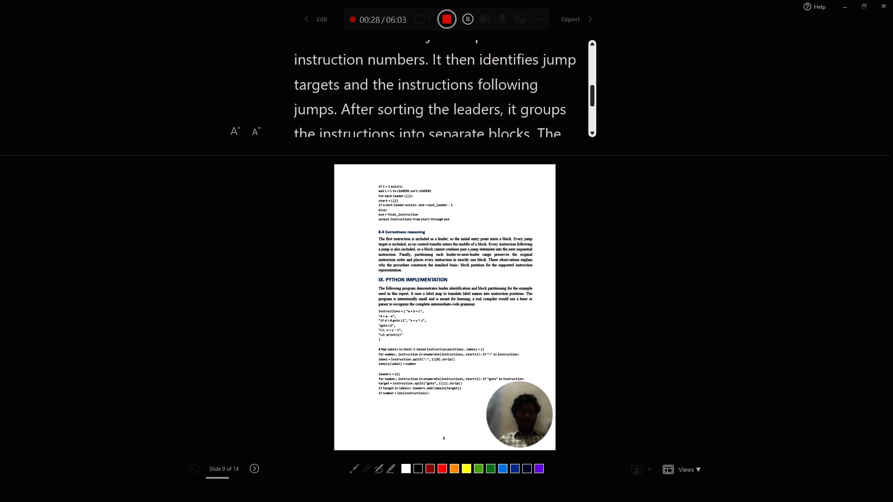
{"action": "scroll", "coordinate": [455, 94], "scroll_direction": "down", "scroll_amount": 1}
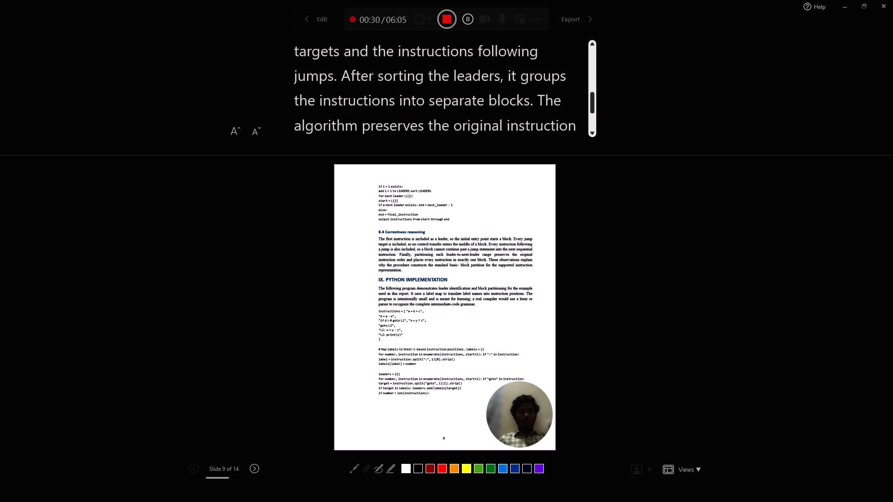
{"action": "scroll", "coordinate": [455, 94], "scroll_direction": "down", "scroll_amount": 1}
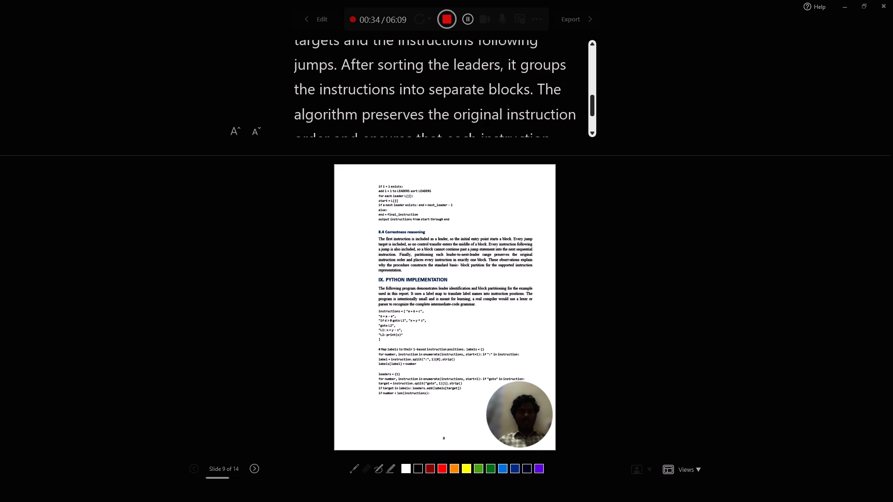
{"action": "scroll", "coordinate": [455, 94], "scroll_direction": "down", "scroll_amount": 1}
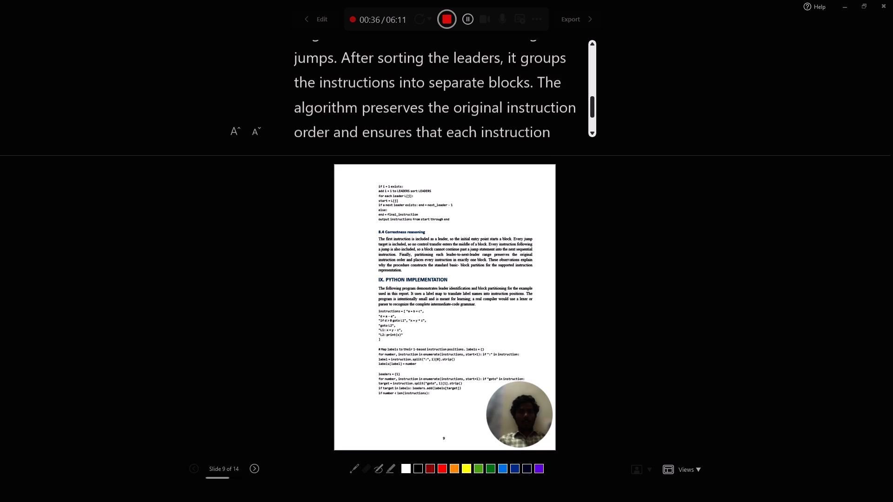
{"action": "scroll", "coordinate": [455, 94], "scroll_direction": "down", "scroll_amount": 1}
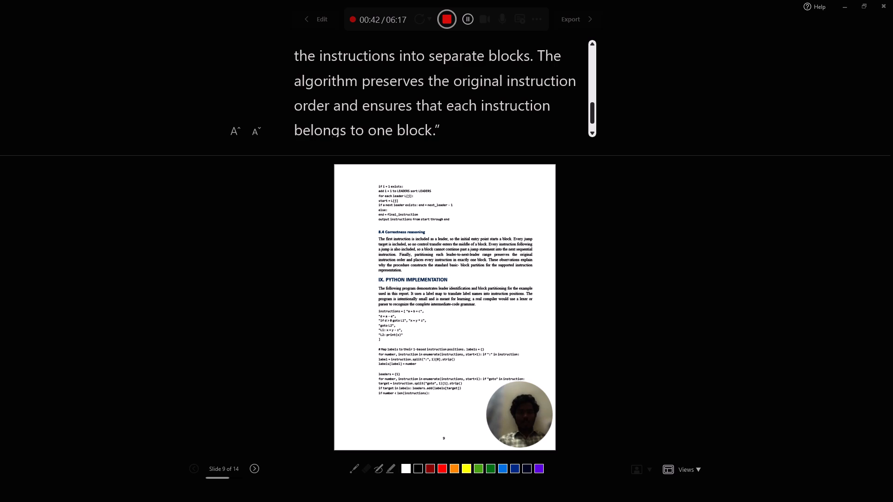
{"action": "scroll", "coordinate": [462, 118], "scroll_direction": "down", "scroll_amount": 2}
{"action": "left_click", "coordinate": [450, 23]}
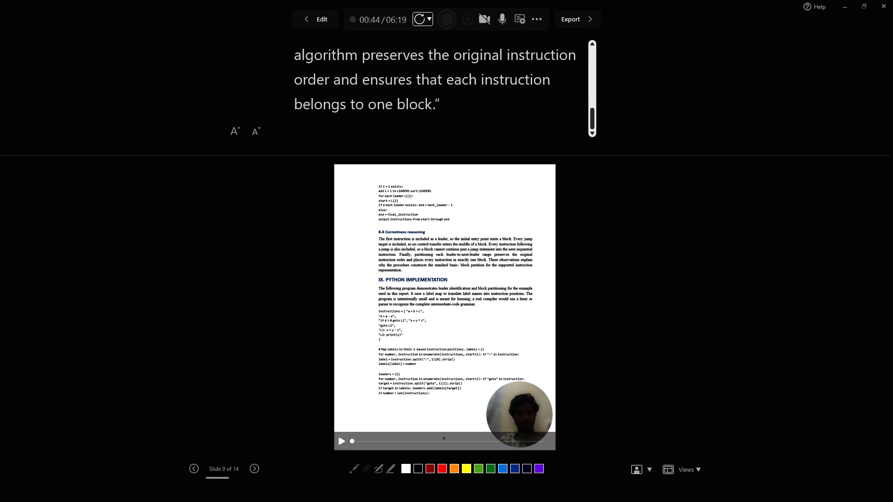
Advance to slide 10 and skim its teleprompter notes on the Python implementation, expected output and result analysis, returning to their beginning.
{"action": "key", "text": "Right"}
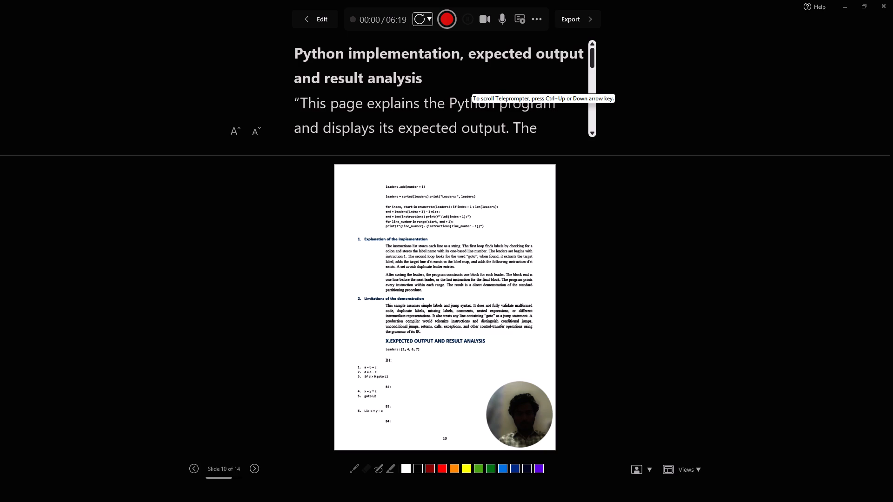
{"action": "scroll", "coordinate": [472, 85], "scroll_direction": "down", "scroll_amount": 3}
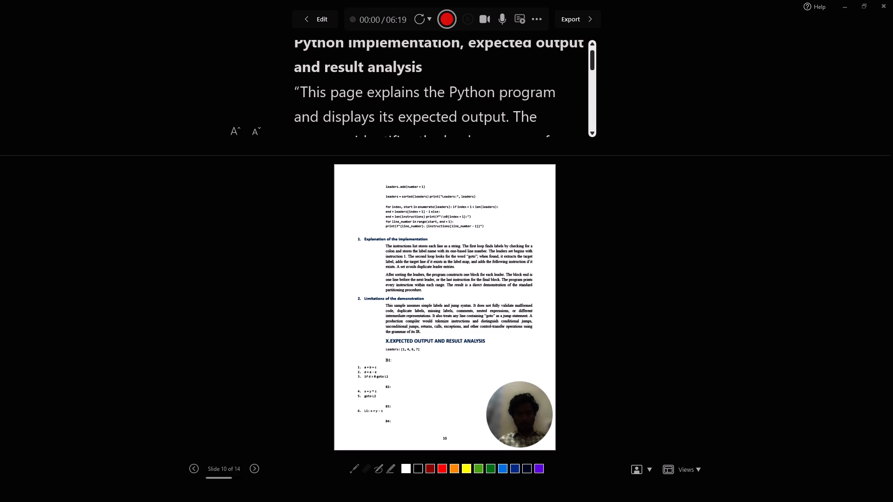
{"action": "scroll", "coordinate": [472, 85], "scroll_direction": "down", "scroll_amount": 4}
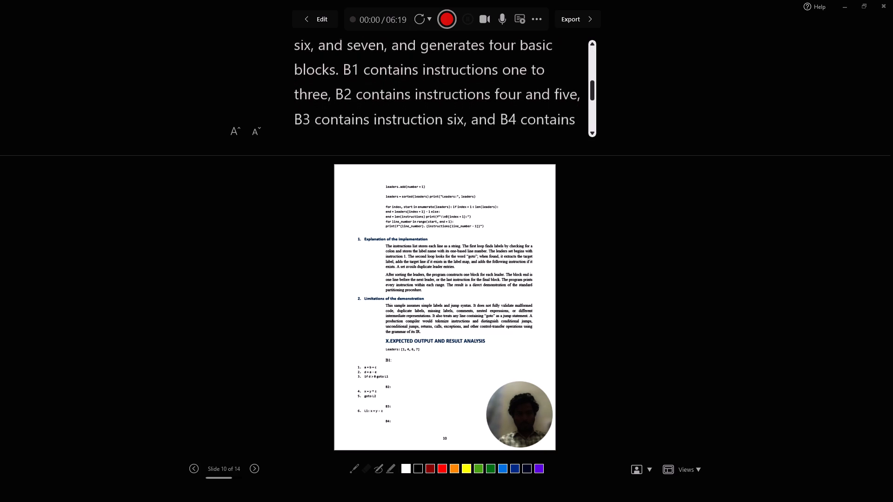
{"action": "scroll", "coordinate": [472, 85], "scroll_direction": "down", "scroll_amount": 1}
{"action": "scroll", "coordinate": [472, 85], "scroll_direction": "up", "scroll_amount": 8}
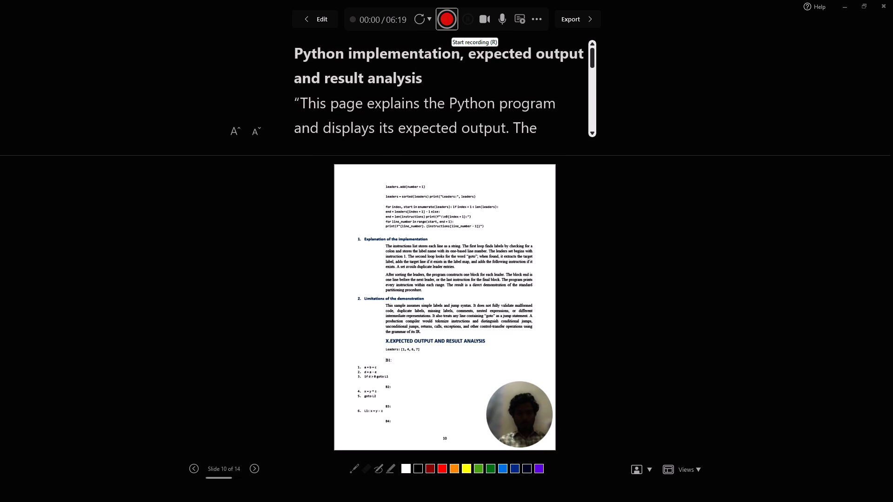
Record slide 10's Python implementation, expected output and result analysis narration, following its teleprompter notes to the end, and stop the recording.
{"action": "left_click", "coordinate": [450, 28]}
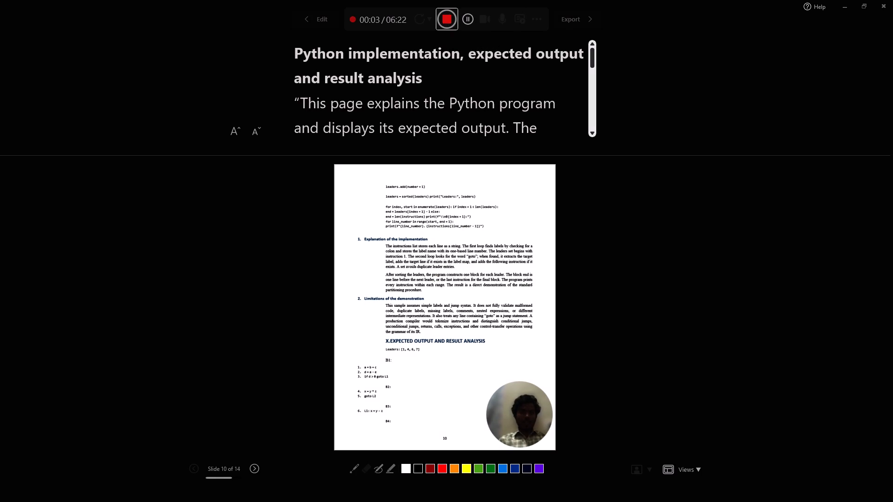
{"action": "scroll", "coordinate": [448, 82], "scroll_direction": "down", "scroll_amount": 1}
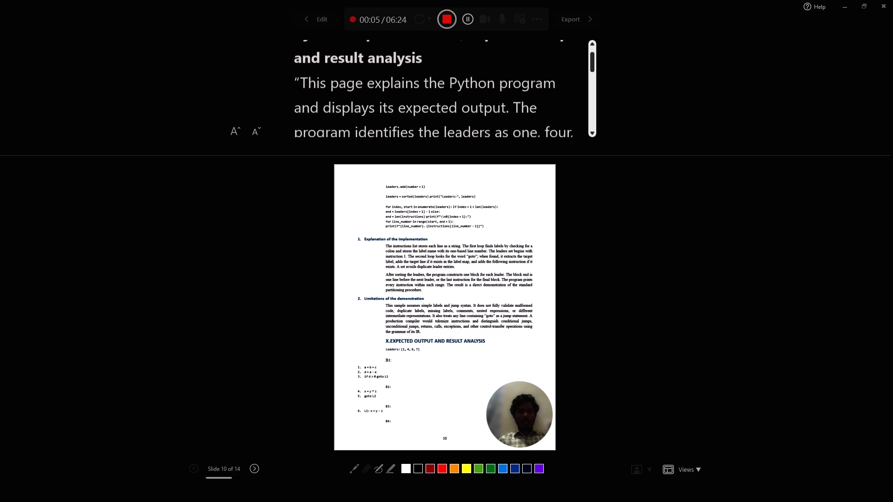
{"action": "scroll", "coordinate": [448, 82], "scroll_direction": "down", "scroll_amount": 1}
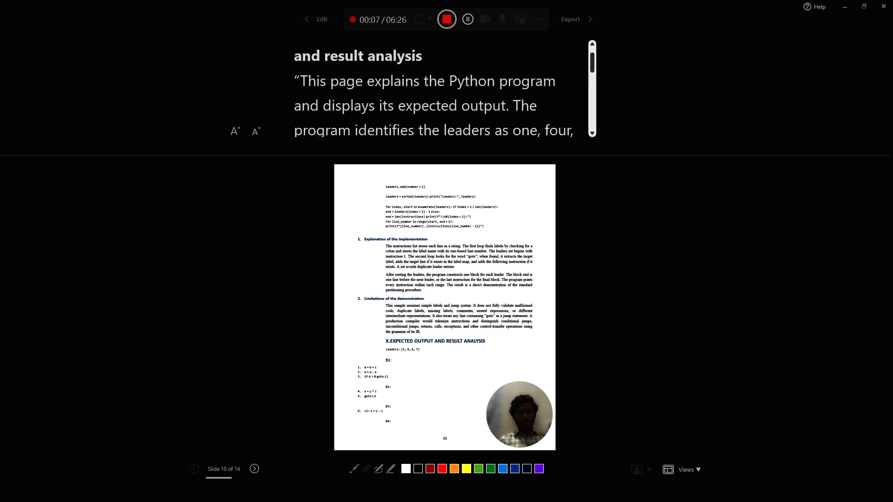
{"action": "scroll", "coordinate": [448, 82], "scroll_direction": "down", "scroll_amount": 1}
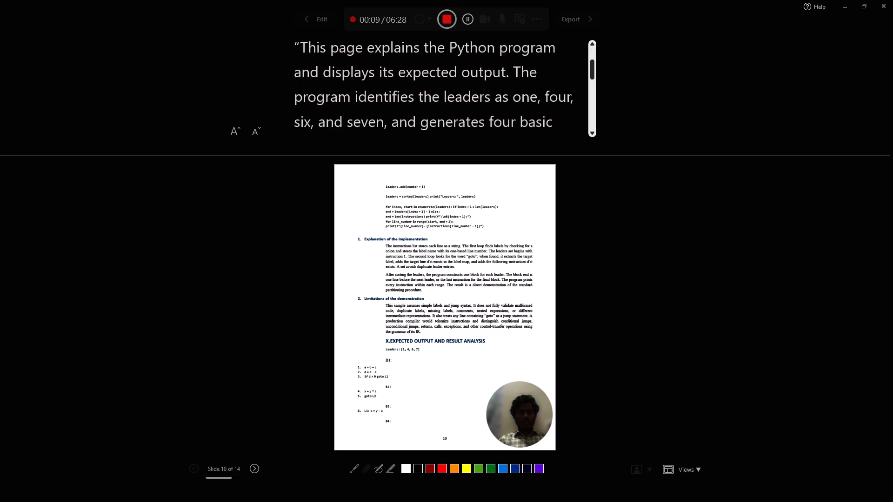
{"action": "scroll", "coordinate": [448, 82], "scroll_direction": "down", "scroll_amount": 2}
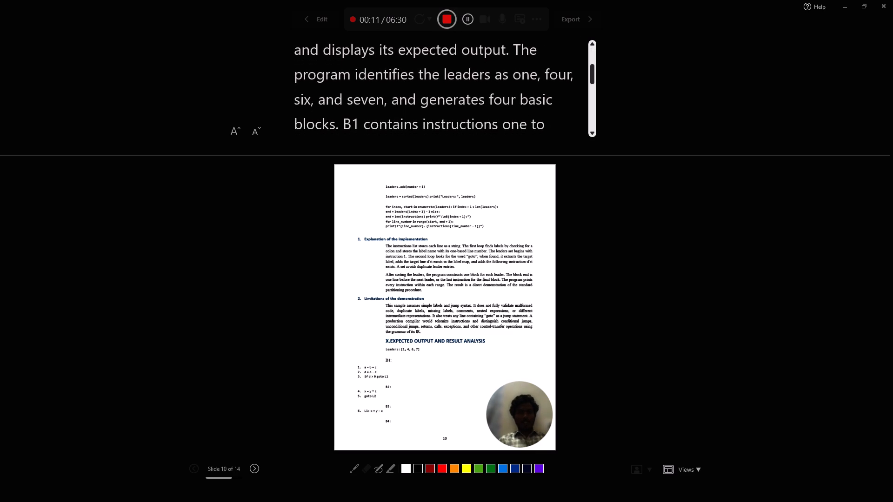
{"action": "scroll", "coordinate": [448, 82], "scroll_direction": "down", "scroll_amount": 2}
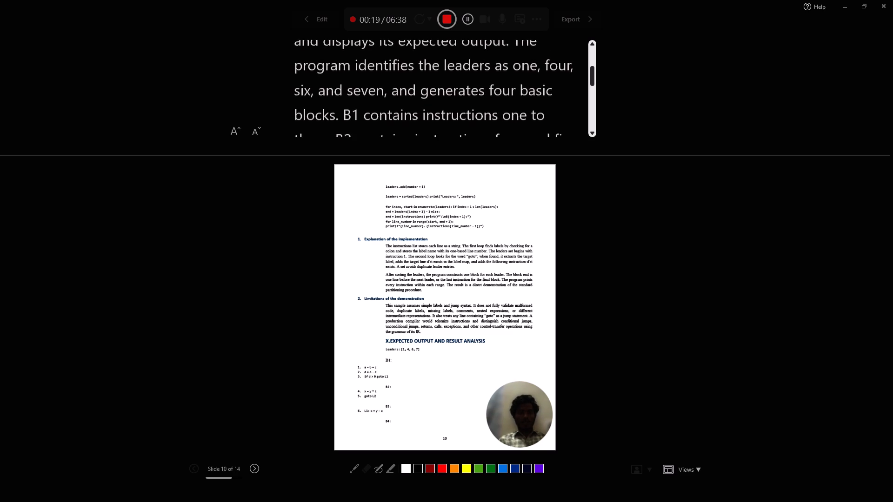
{"action": "scroll", "coordinate": [448, 82], "scroll_direction": "down", "scroll_amount": 1}
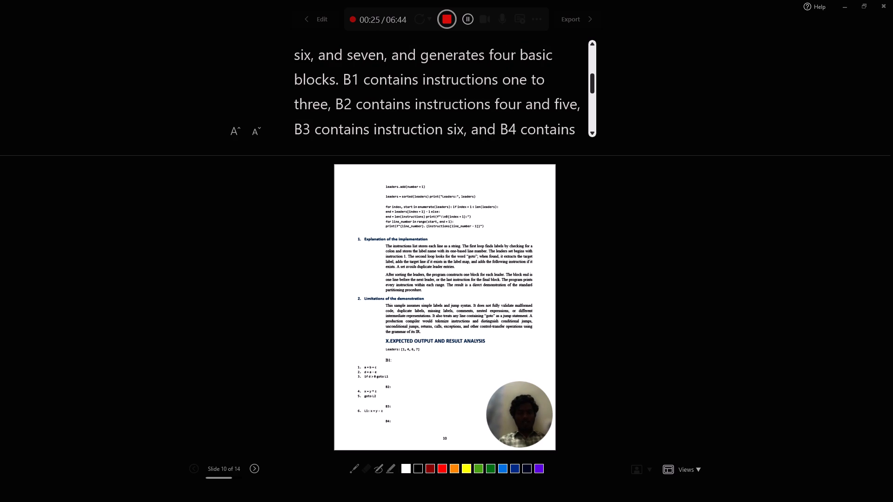
{"action": "scroll", "coordinate": [448, 82], "scroll_direction": "down", "scroll_amount": 2}
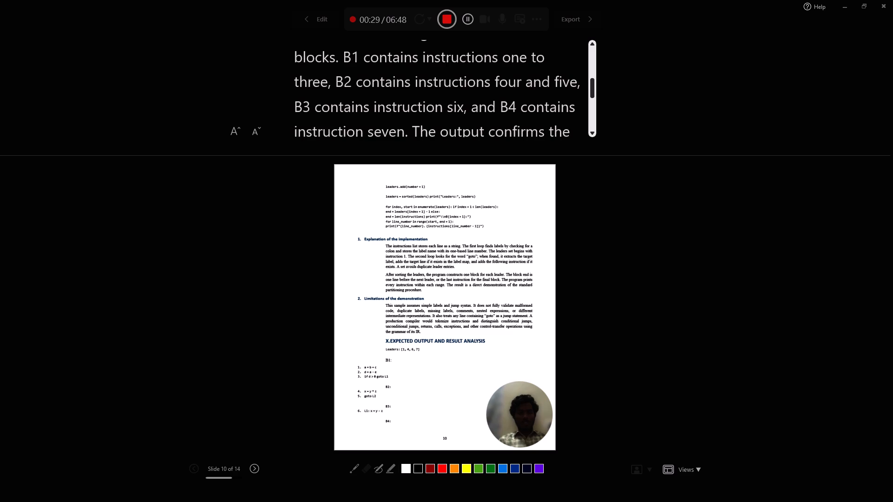
{"action": "scroll", "coordinate": [448, 82], "scroll_direction": "down", "scroll_amount": 1}
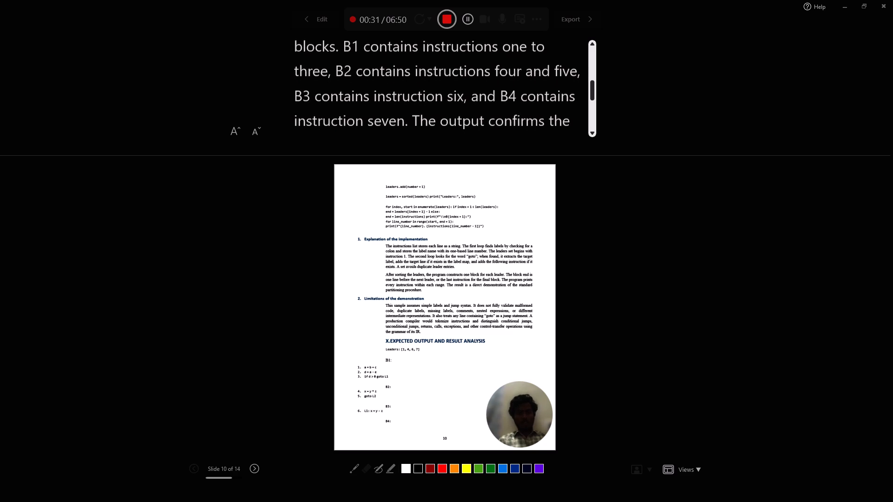
{"action": "scroll", "coordinate": [448, 82], "scroll_direction": "down", "scroll_amount": 1}
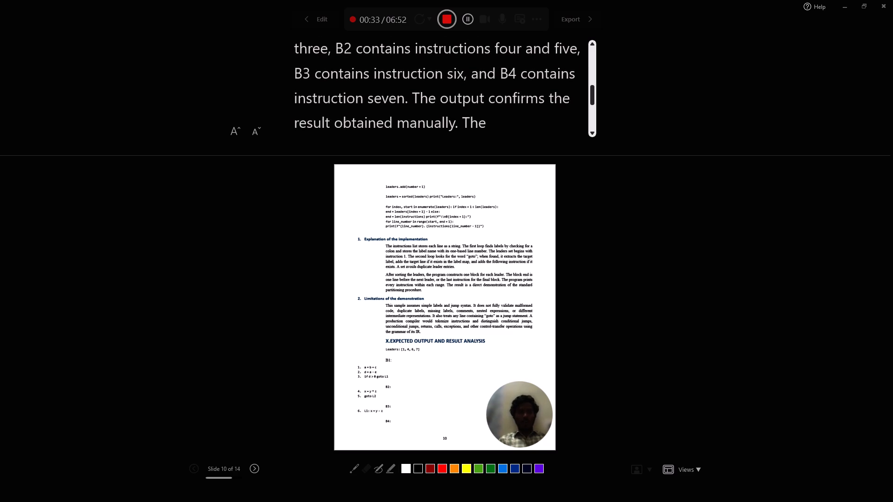
{"action": "scroll", "coordinate": [448, 82], "scroll_direction": "down", "scroll_amount": 1}
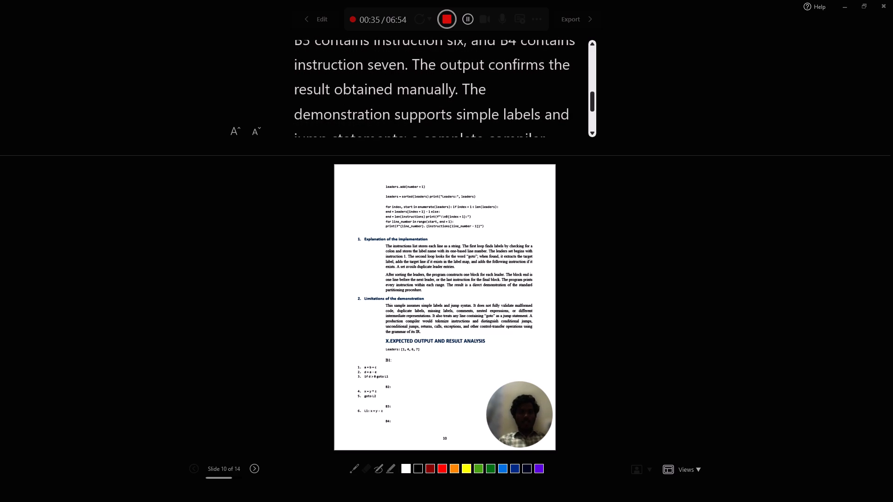
{"action": "scroll", "coordinate": [448, 82], "scroll_direction": "down", "scroll_amount": 2}
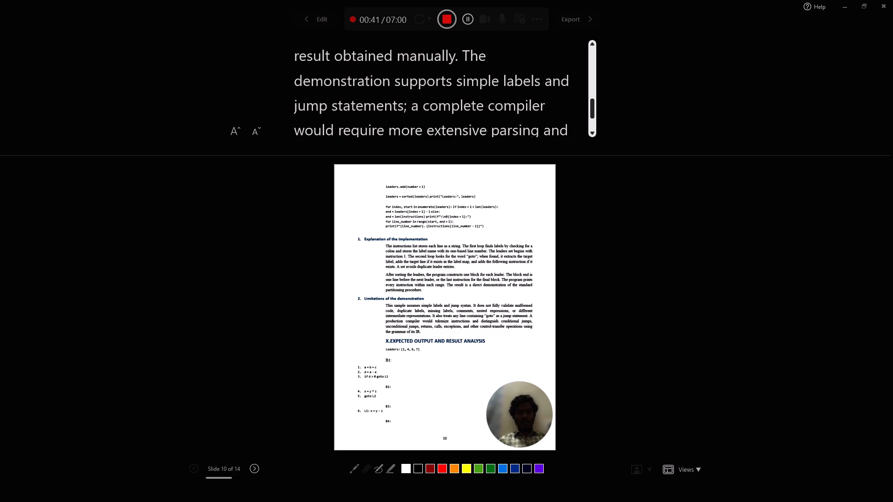
{"action": "scroll", "coordinate": [448, 82], "scroll_direction": "down", "scroll_amount": 1}
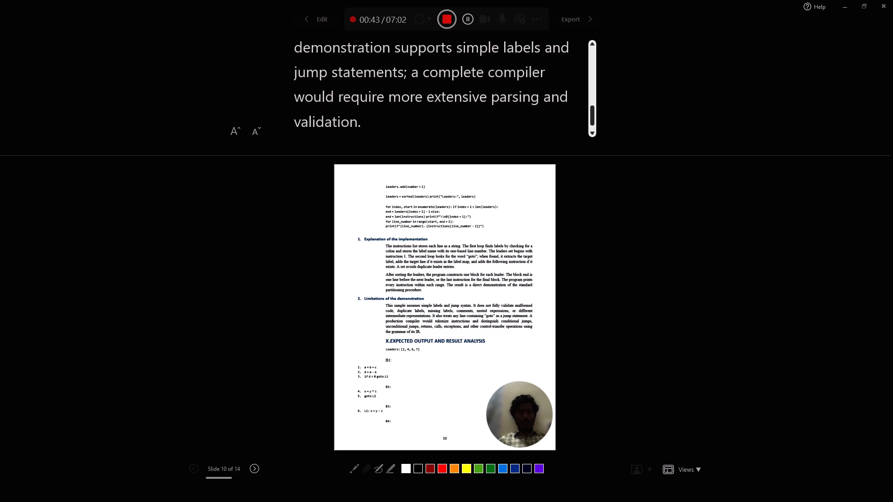
{"action": "scroll", "coordinate": [448, 82], "scroll_direction": "down", "scroll_amount": 1}
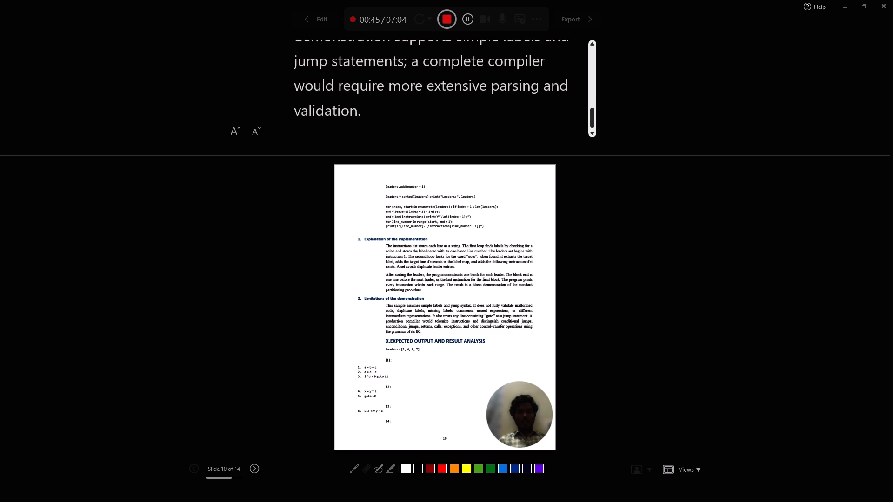
{"action": "scroll", "coordinate": [448, 82], "scroll_direction": "down", "scroll_amount": 1}
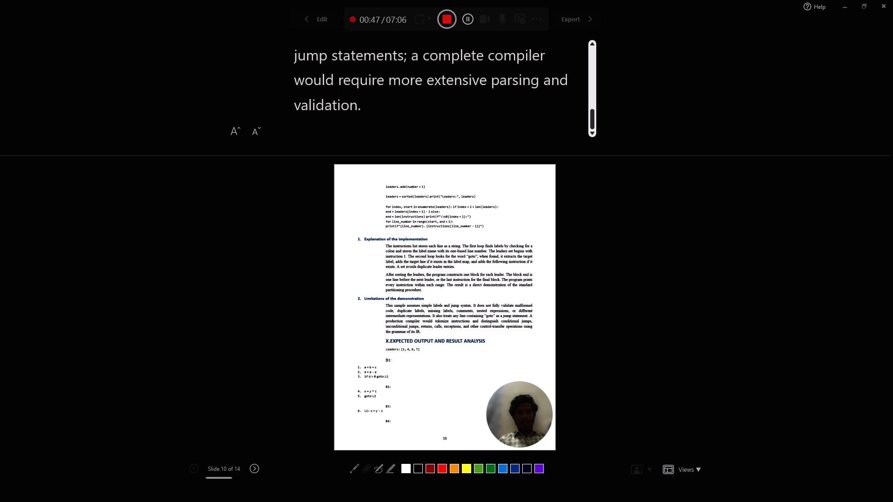
{"action": "scroll", "coordinate": [448, 82], "scroll_direction": "down", "scroll_amount": 1}
{"action": "left_click", "coordinate": [444, 23]}
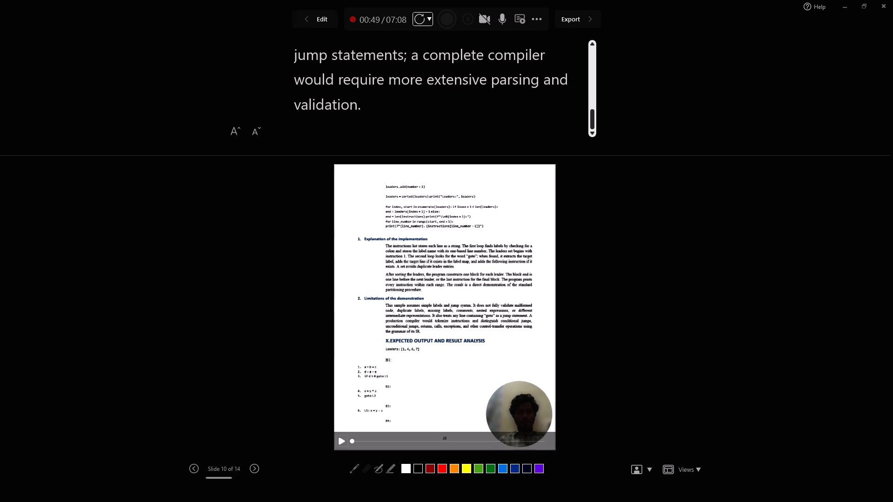
Advance to slide 11 and record its Testing and applications of basic blocks narration, following the teleprompter notes to the end before stopping.
{"action": "key", "text": "Right"}
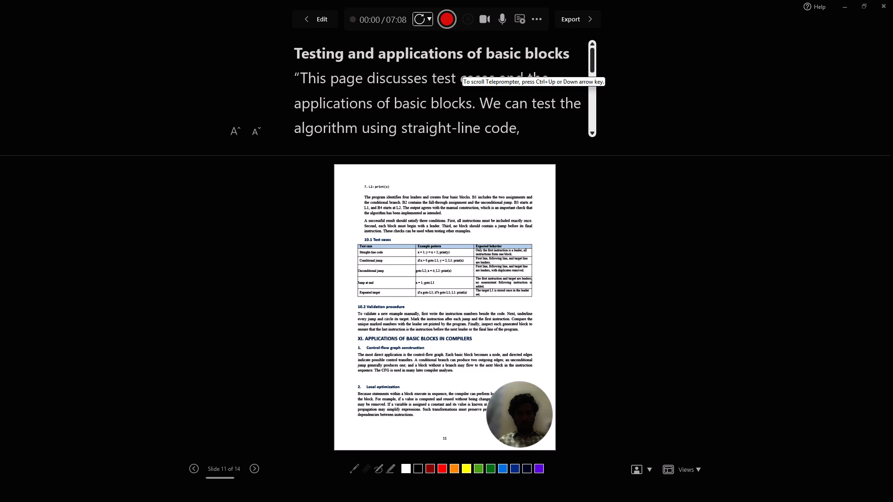
{"action": "left_click", "coordinate": [450, 26]}
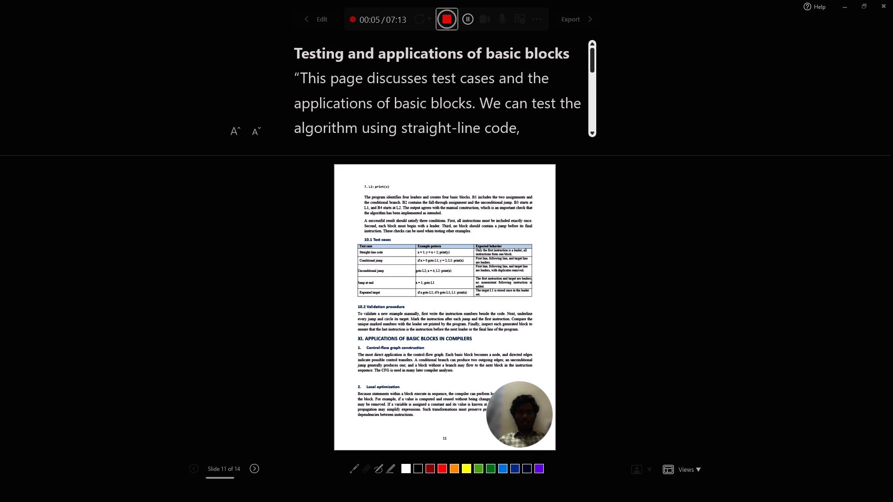
{"action": "scroll", "coordinate": [451, 94], "scroll_direction": "down", "scroll_amount": 1}
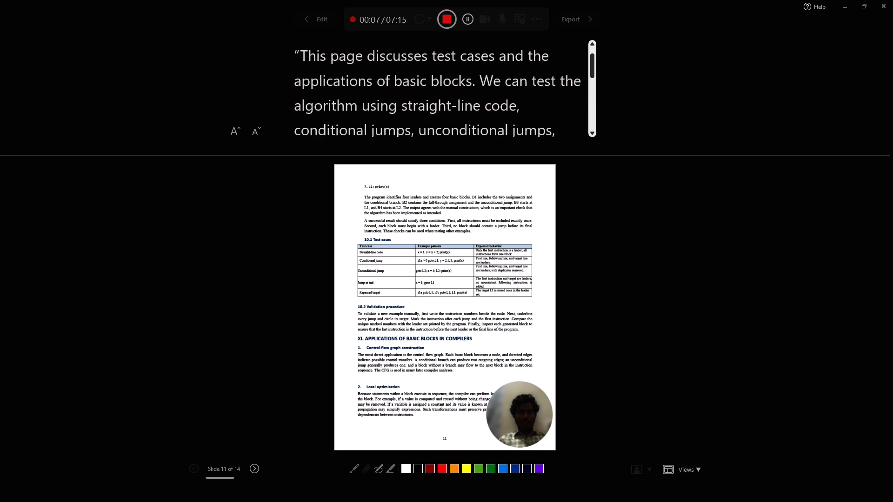
{"action": "scroll", "coordinate": [451, 94], "scroll_direction": "down", "scroll_amount": 2}
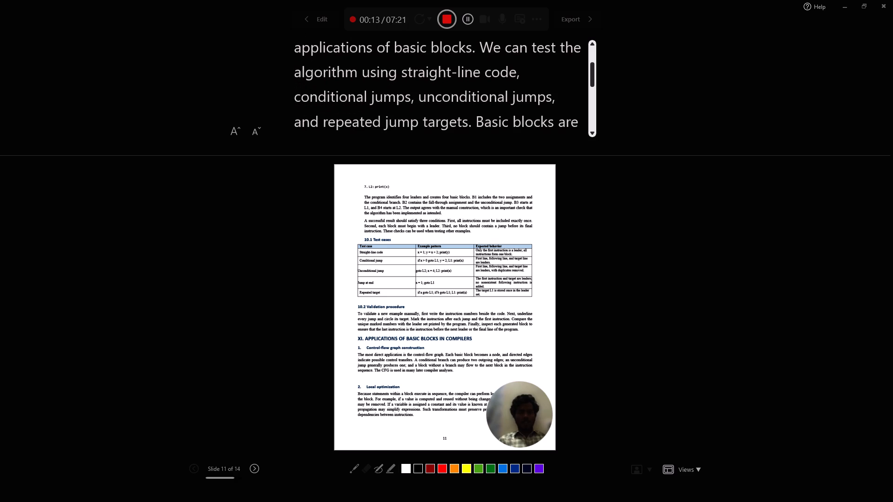
{"action": "scroll", "coordinate": [451, 94], "scroll_direction": "down", "scroll_amount": 2}
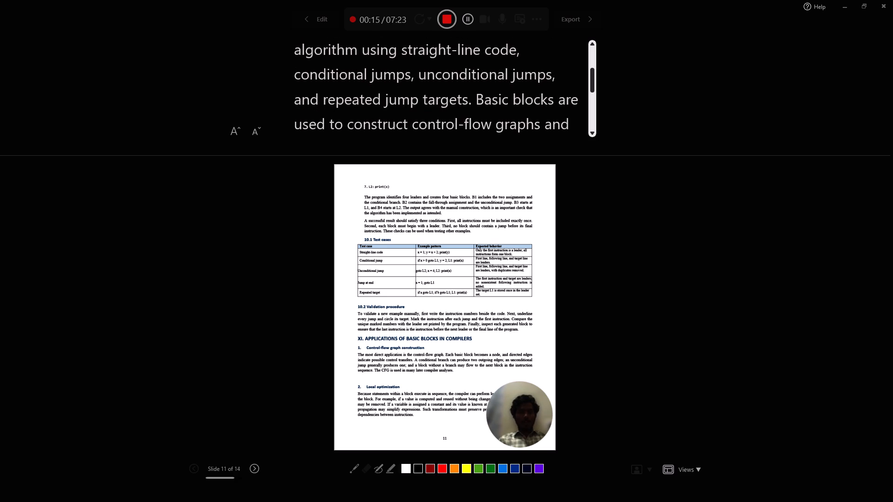
{"action": "scroll", "coordinate": [451, 94], "scroll_direction": "down", "scroll_amount": 1}
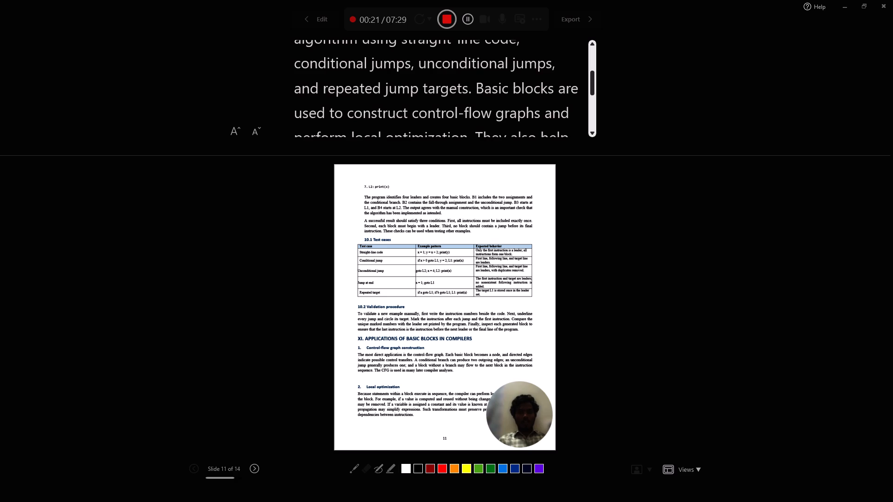
{"action": "scroll", "coordinate": [507, 64], "scroll_direction": "down", "scroll_amount": 1}
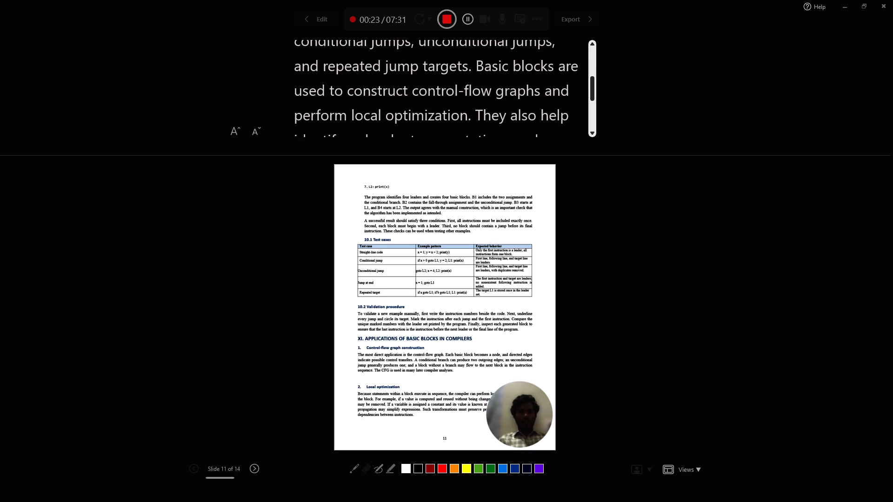
{"action": "scroll", "coordinate": [507, 64], "scroll_direction": "down", "scroll_amount": 2}
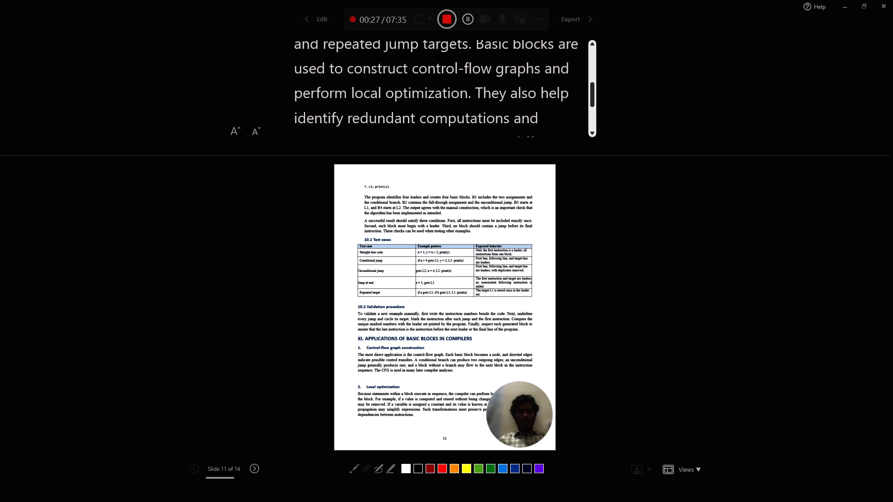
{"action": "scroll", "coordinate": [507, 64], "scroll_direction": "down", "scroll_amount": 1}
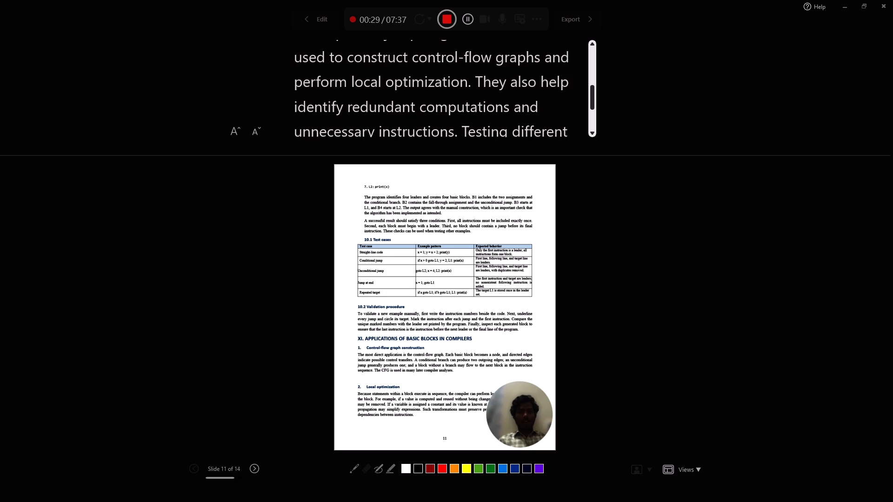
{"action": "scroll", "coordinate": [507, 64], "scroll_direction": "down", "scroll_amount": 1}
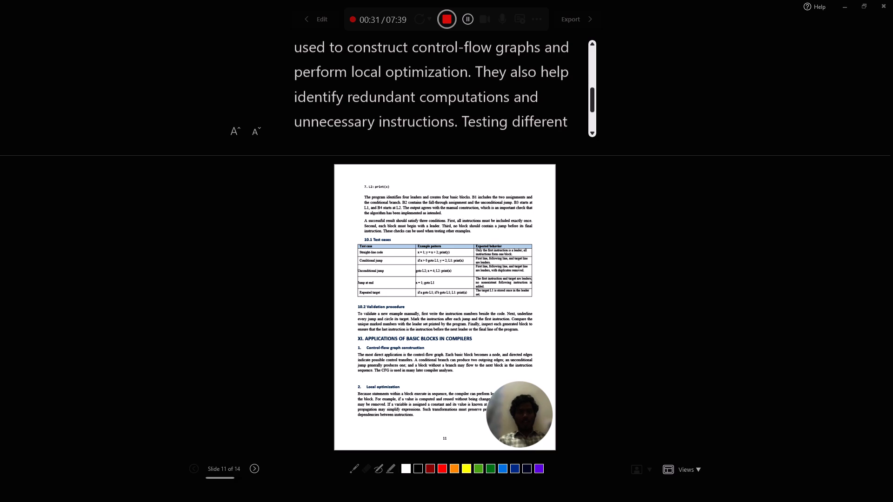
{"action": "scroll", "coordinate": [507, 64], "scroll_direction": "down", "scroll_amount": 1}
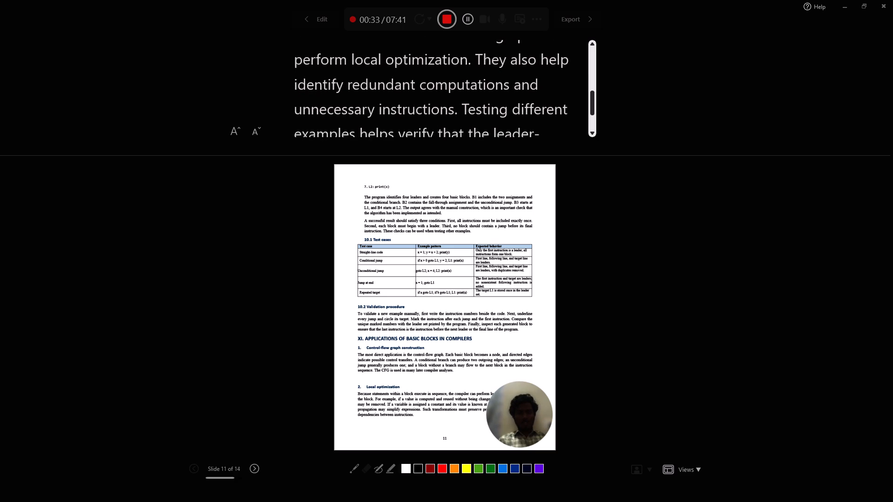
{"action": "scroll", "coordinate": [507, 64], "scroll_direction": "down", "scroll_amount": 2}
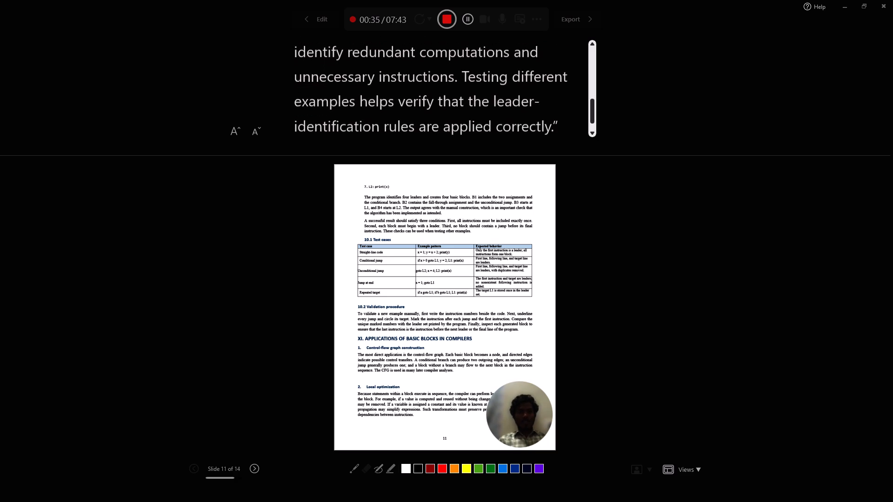
{"action": "scroll", "coordinate": [507, 64], "scroll_direction": "down", "scroll_amount": 1}
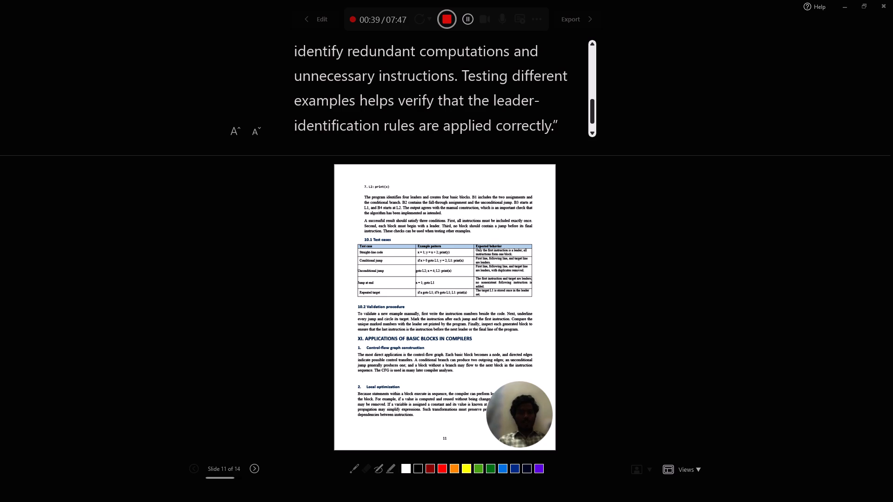
{"action": "scroll", "coordinate": [507, 64], "scroll_direction": "down", "scroll_amount": 1}
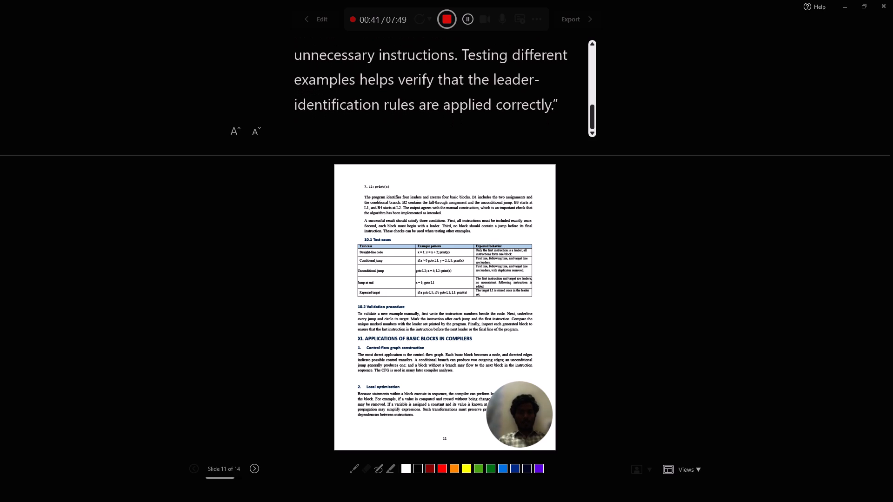
{"action": "left_click", "coordinate": [452, 21]}
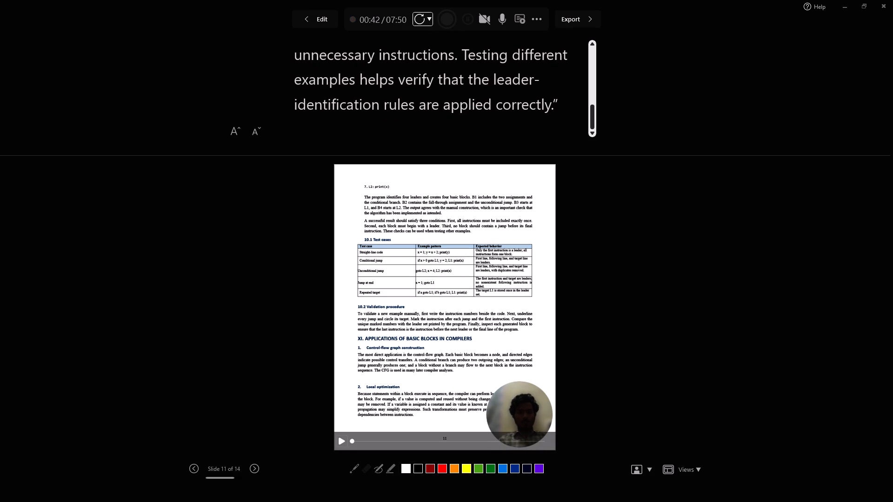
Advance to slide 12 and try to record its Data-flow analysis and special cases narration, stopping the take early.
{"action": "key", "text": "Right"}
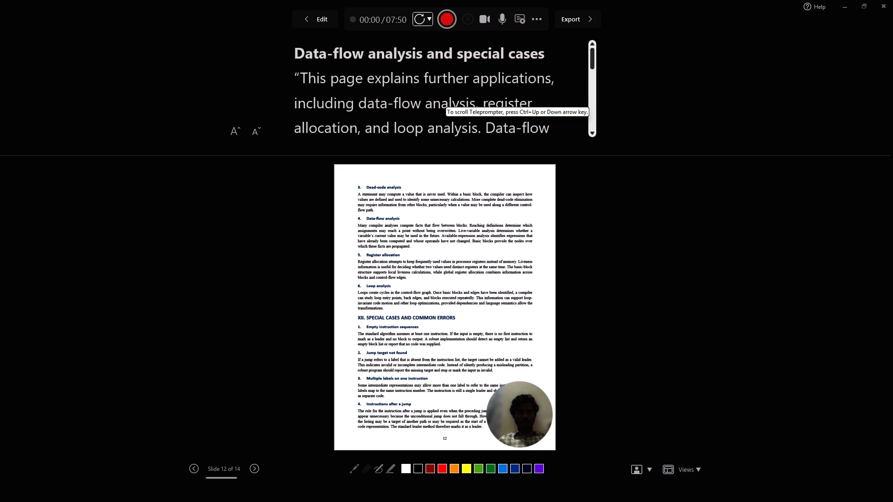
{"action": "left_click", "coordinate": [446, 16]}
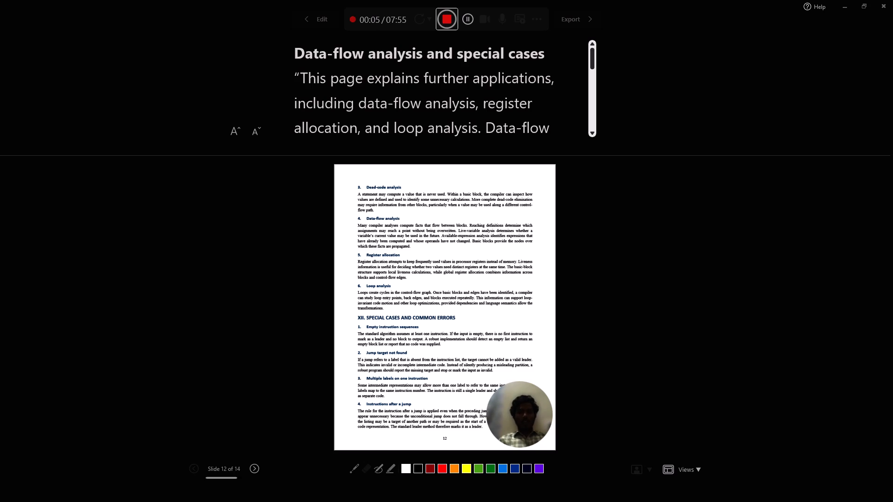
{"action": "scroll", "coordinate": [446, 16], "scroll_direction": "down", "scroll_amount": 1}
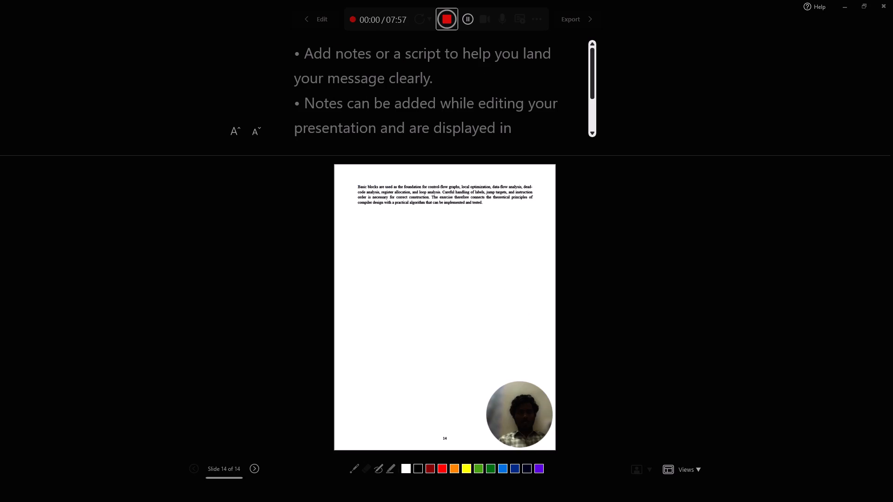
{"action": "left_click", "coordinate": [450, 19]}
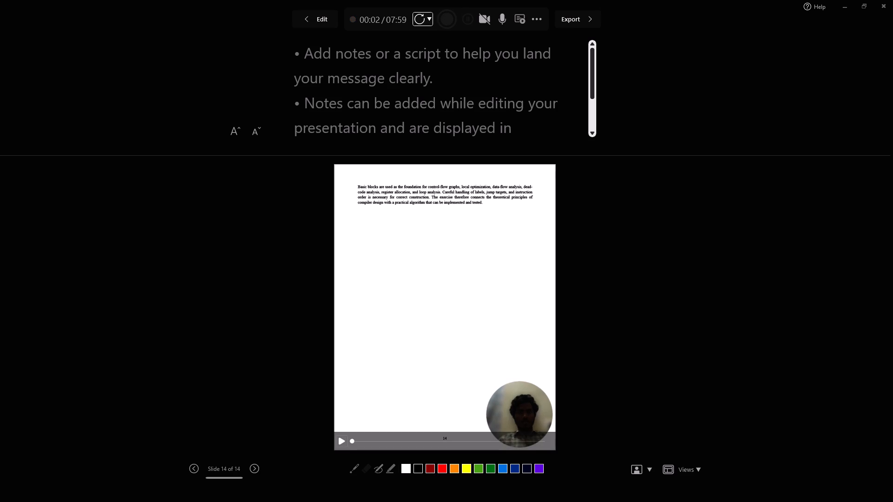
Return to slide 12 and retake its Data-flow analysis and special cases video, following the teleprompter notes to the end before stopping.
{"action": "key", "text": "Left"}
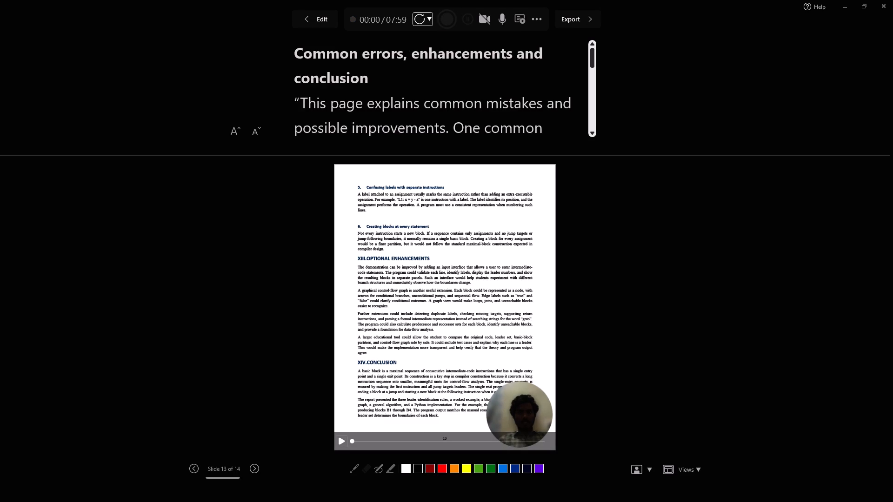
{"action": "left_click", "coordinate": [193, 468]}
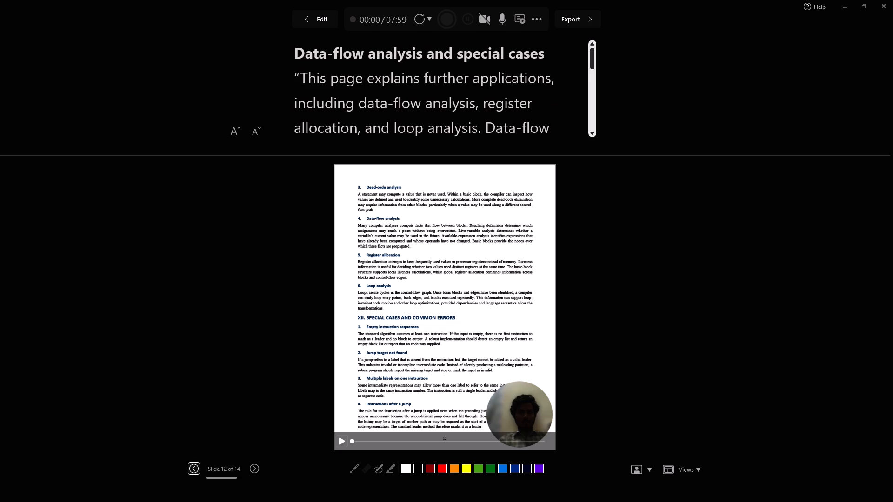
{"action": "left_click", "coordinate": [431, 16]}
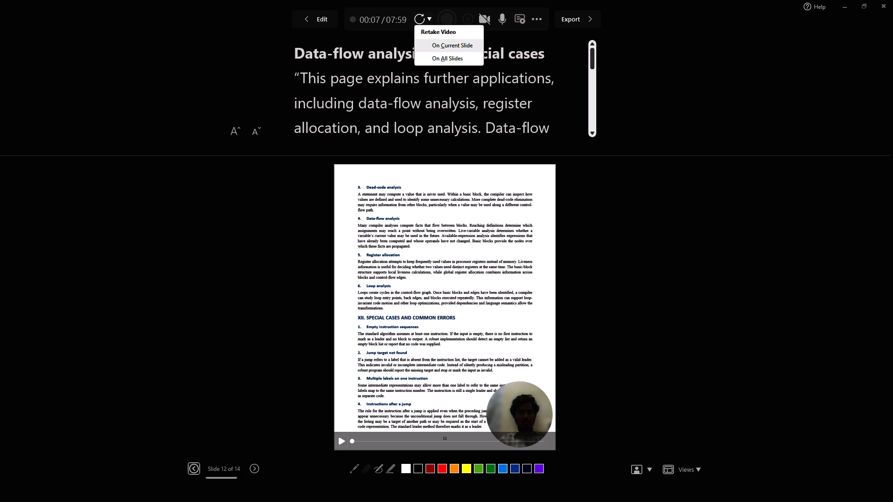
{"action": "left_click", "coordinate": [446, 46]}
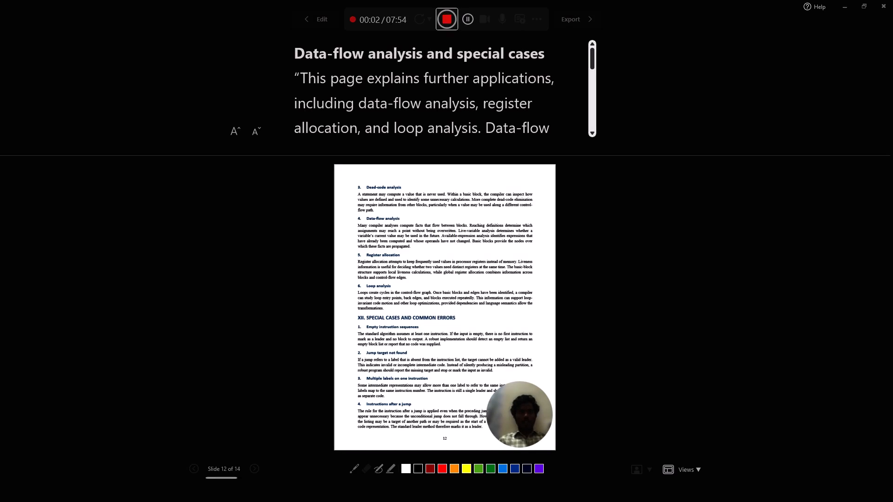
{"action": "scroll", "coordinate": [475, 97], "scroll_direction": "down", "scroll_amount": 3}
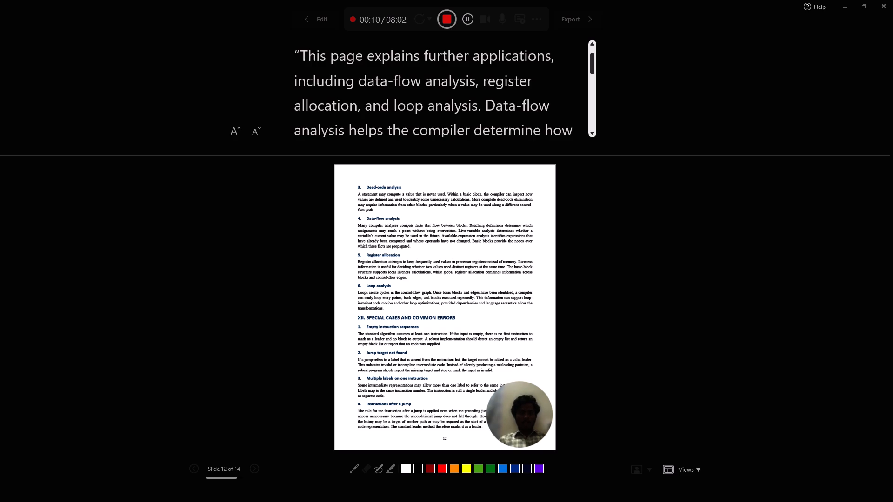
{"action": "scroll", "coordinate": [475, 97], "scroll_direction": "down", "scroll_amount": 1}
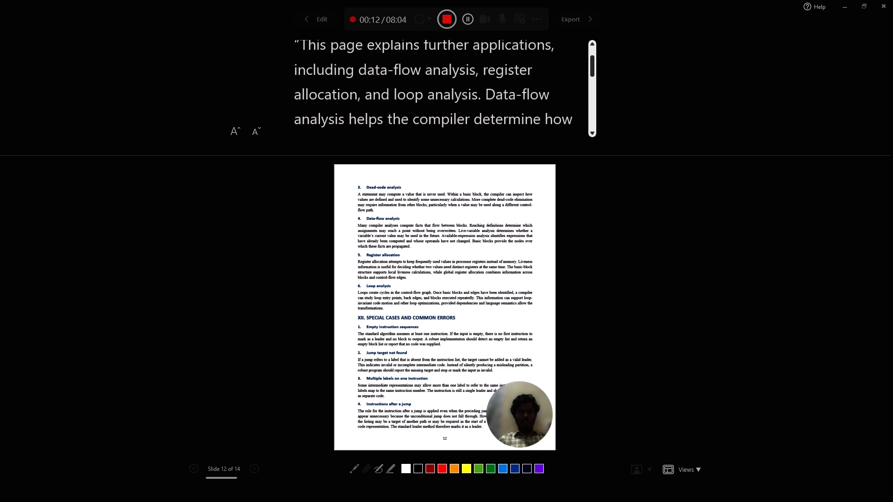
{"action": "scroll", "coordinate": [475, 97], "scroll_direction": "down", "scroll_amount": 1}
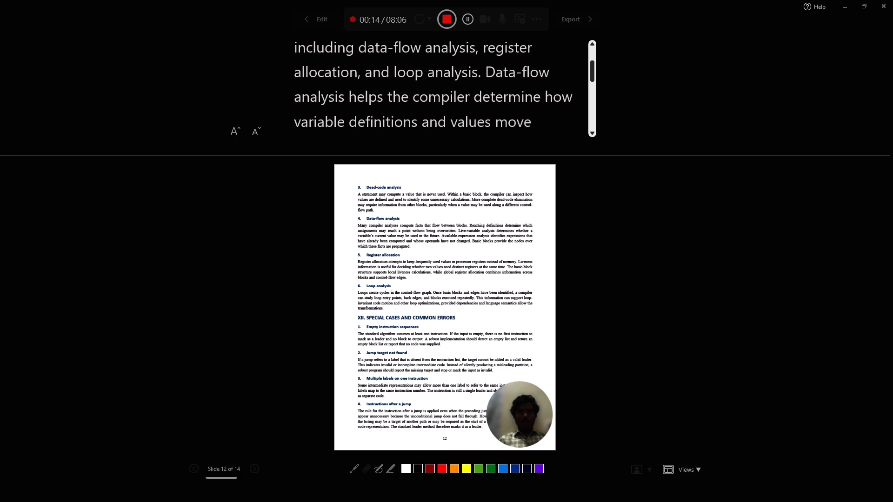
{"action": "scroll", "coordinate": [475, 97], "scroll_direction": "down", "scroll_amount": 1}
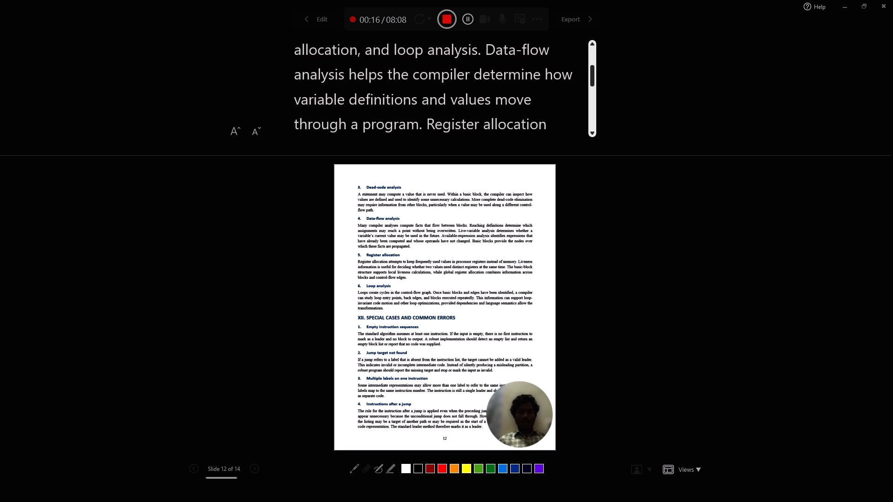
{"action": "scroll", "coordinate": [475, 97], "scroll_direction": "down", "scroll_amount": 4}
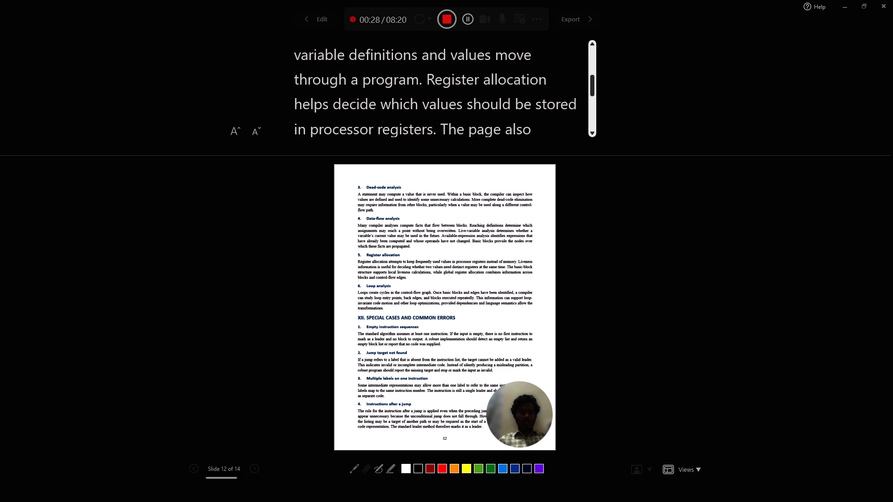
{"action": "scroll", "coordinate": [475, 97], "scroll_direction": "down", "scroll_amount": 1}
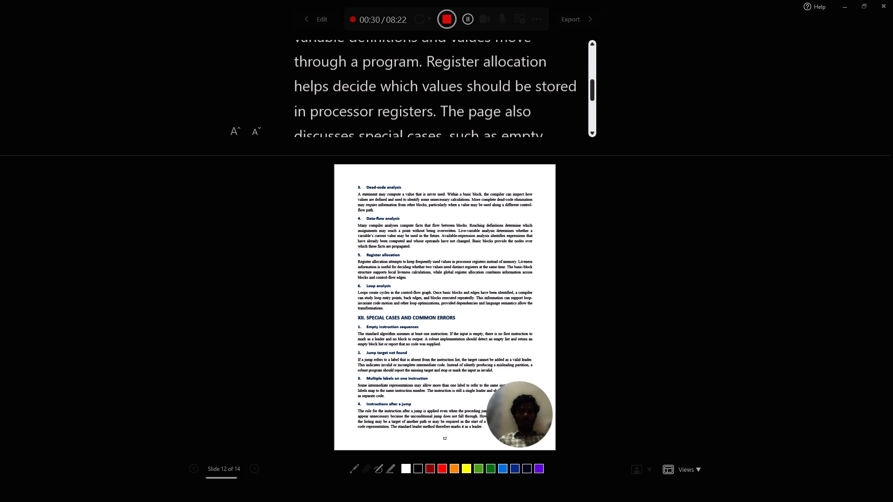
{"action": "scroll", "coordinate": [475, 97], "scroll_direction": "down", "scroll_amount": 2}
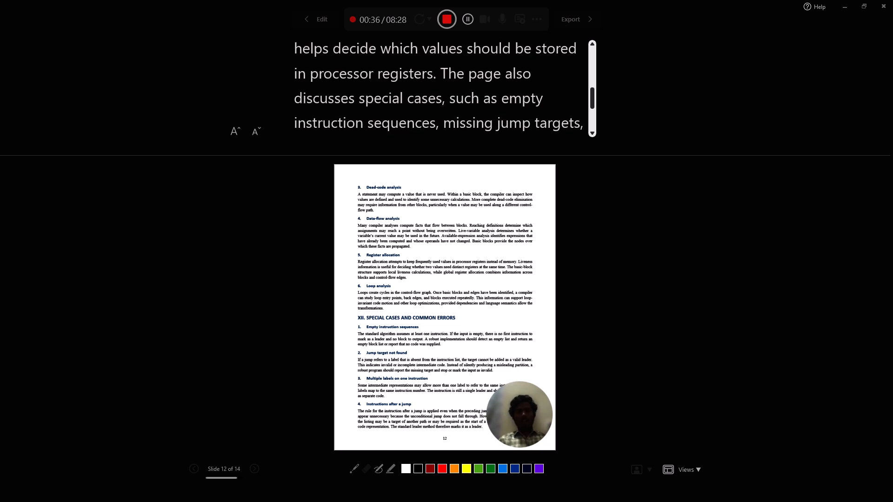
{"action": "scroll", "coordinate": [475, 97], "scroll_direction": "down", "scroll_amount": 1}
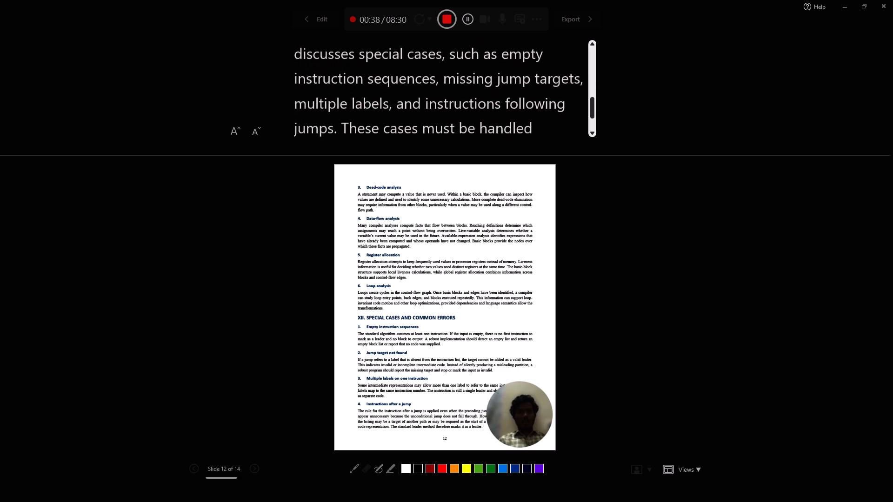
{"action": "scroll", "coordinate": [475, 97], "scroll_direction": "down", "scroll_amount": 1}
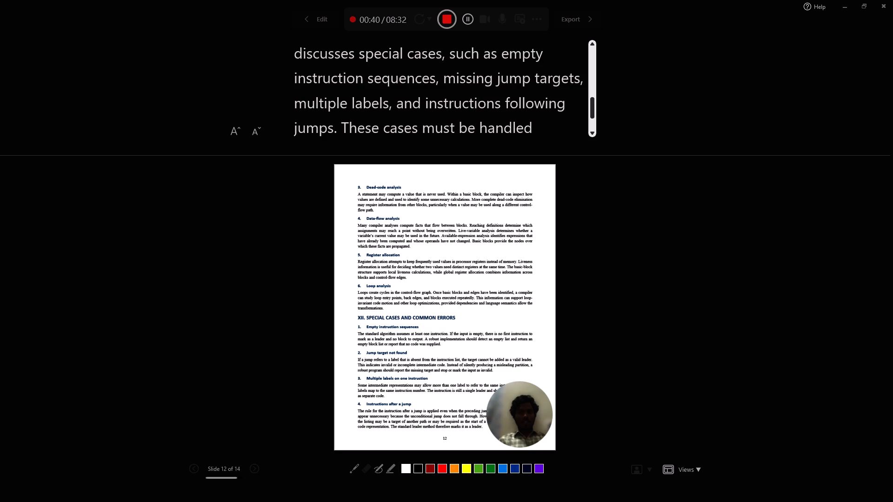
{"action": "scroll", "coordinate": [475, 97], "scroll_direction": "down", "scroll_amount": 1}
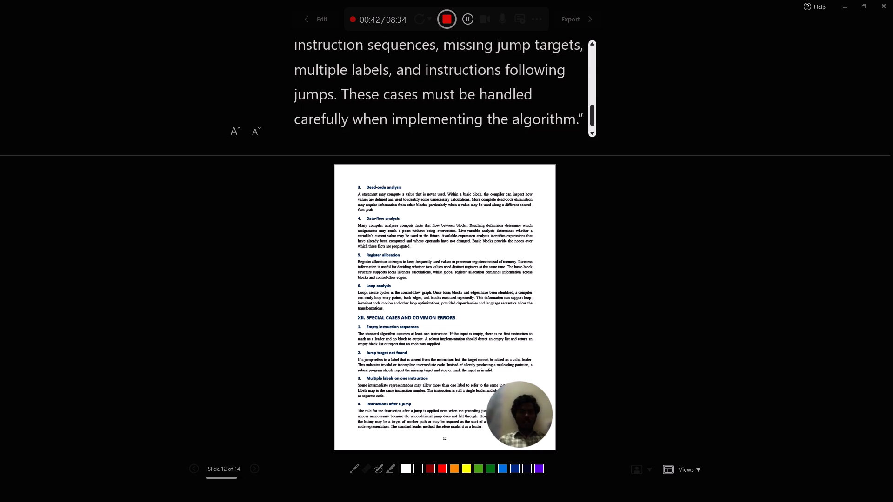
{"action": "scroll", "coordinate": [475, 97], "scroll_direction": "down", "scroll_amount": 1}
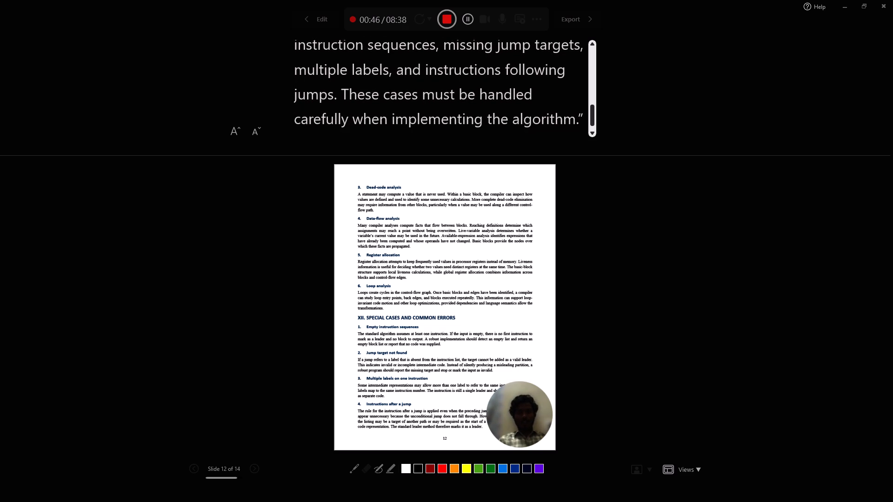
{"action": "left_click", "coordinate": [450, 25]}
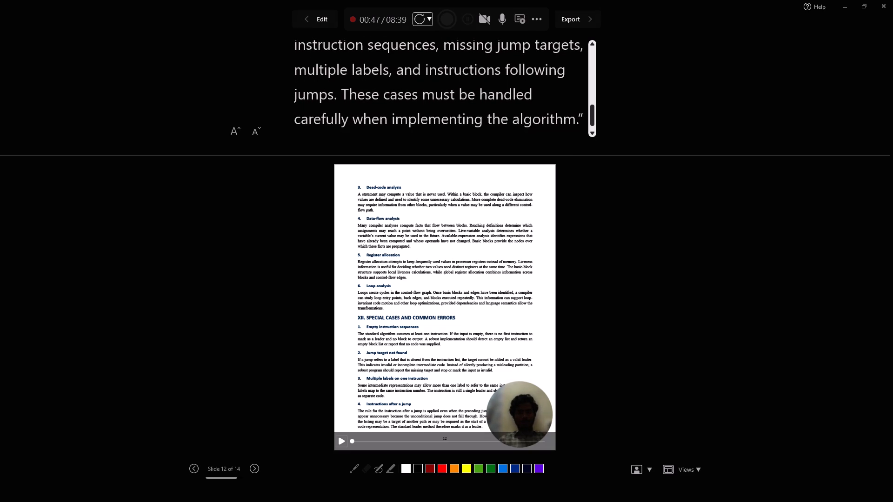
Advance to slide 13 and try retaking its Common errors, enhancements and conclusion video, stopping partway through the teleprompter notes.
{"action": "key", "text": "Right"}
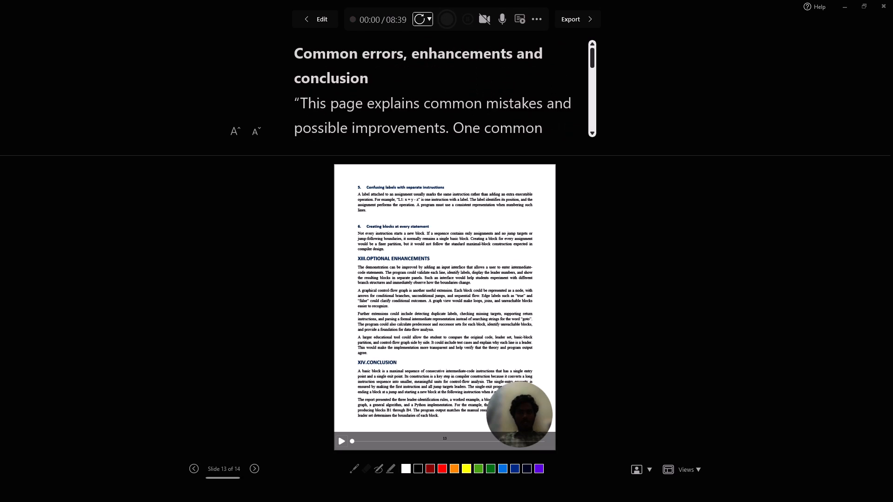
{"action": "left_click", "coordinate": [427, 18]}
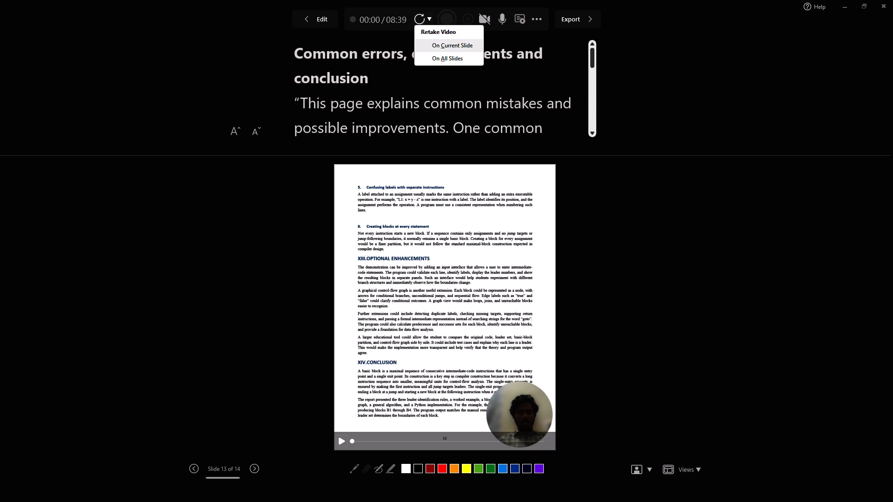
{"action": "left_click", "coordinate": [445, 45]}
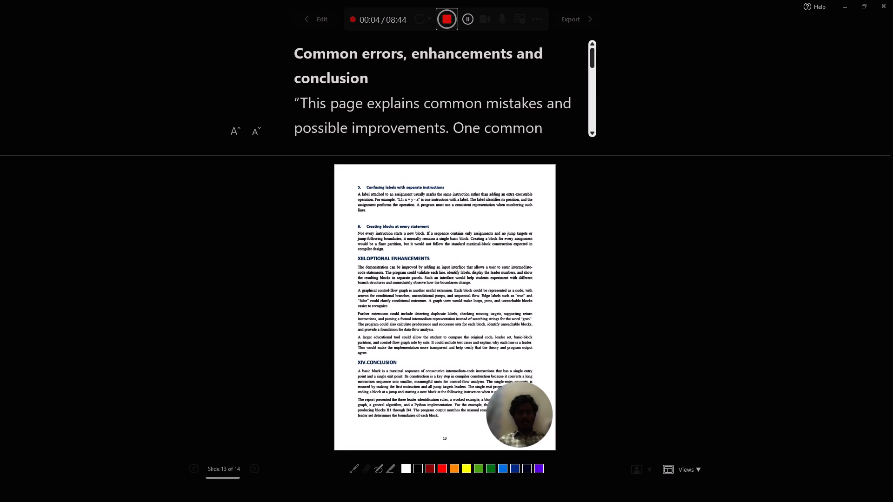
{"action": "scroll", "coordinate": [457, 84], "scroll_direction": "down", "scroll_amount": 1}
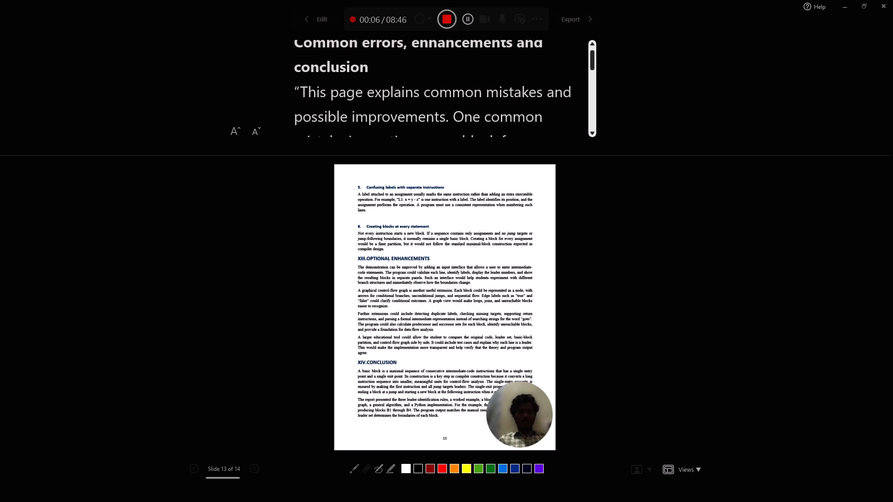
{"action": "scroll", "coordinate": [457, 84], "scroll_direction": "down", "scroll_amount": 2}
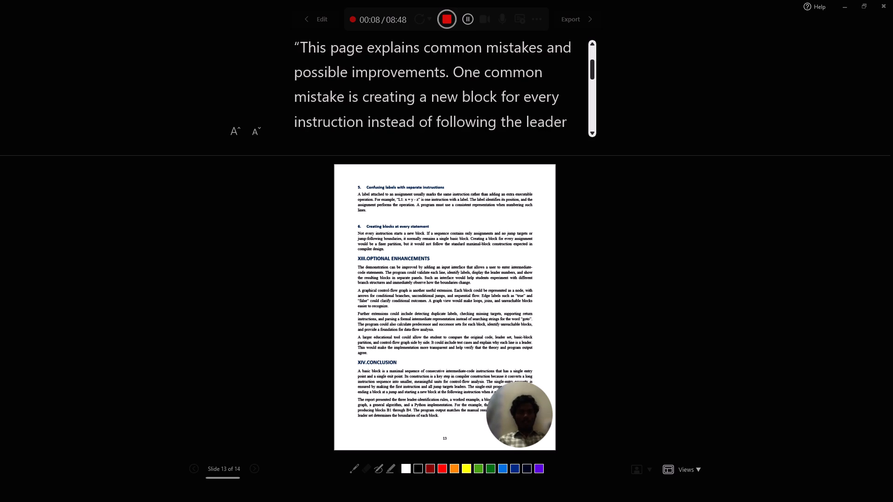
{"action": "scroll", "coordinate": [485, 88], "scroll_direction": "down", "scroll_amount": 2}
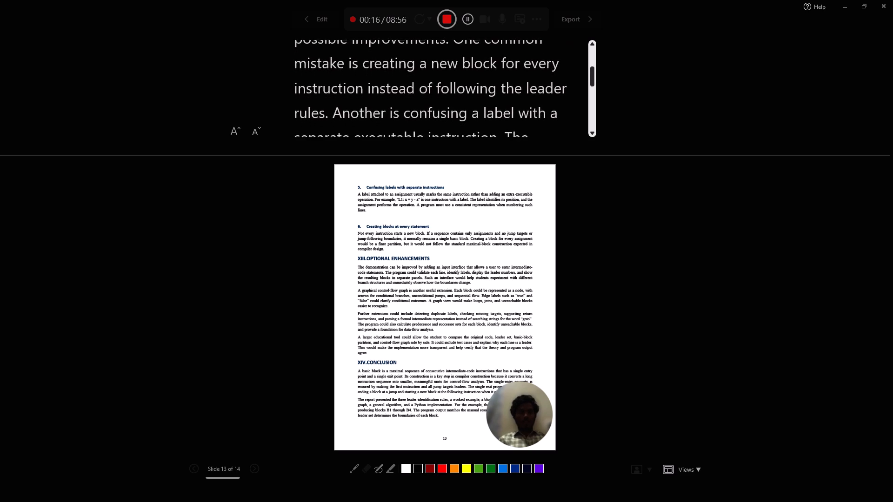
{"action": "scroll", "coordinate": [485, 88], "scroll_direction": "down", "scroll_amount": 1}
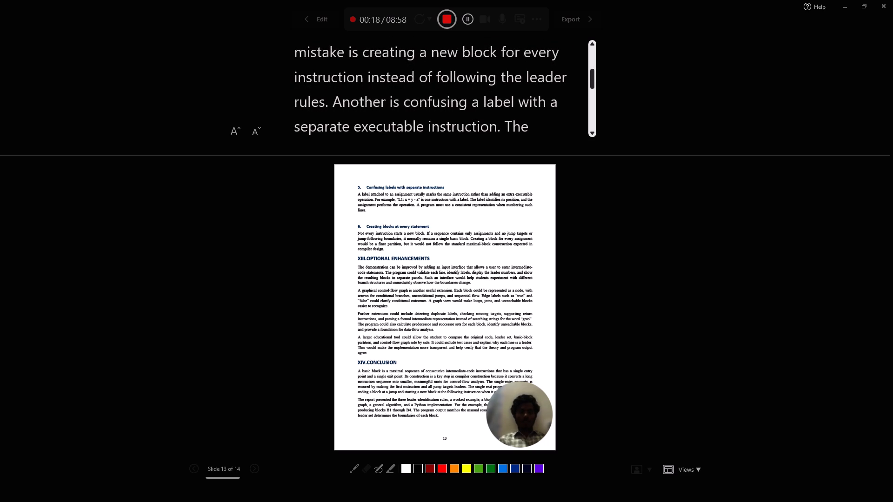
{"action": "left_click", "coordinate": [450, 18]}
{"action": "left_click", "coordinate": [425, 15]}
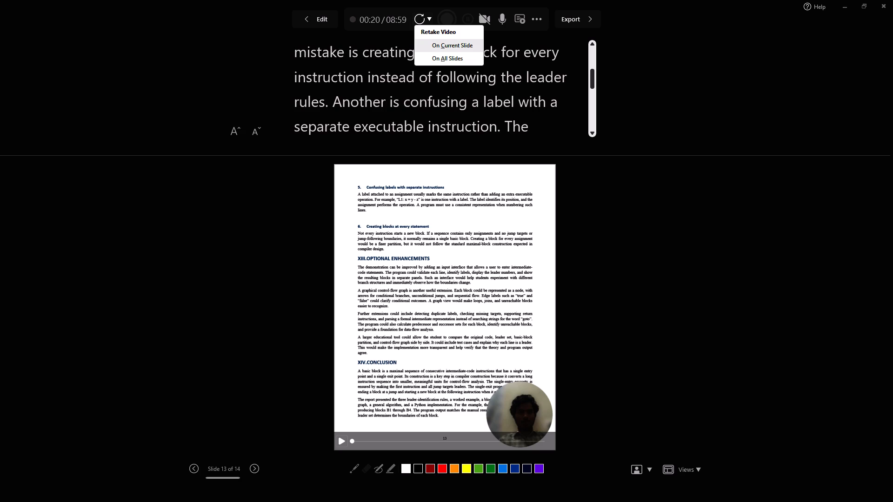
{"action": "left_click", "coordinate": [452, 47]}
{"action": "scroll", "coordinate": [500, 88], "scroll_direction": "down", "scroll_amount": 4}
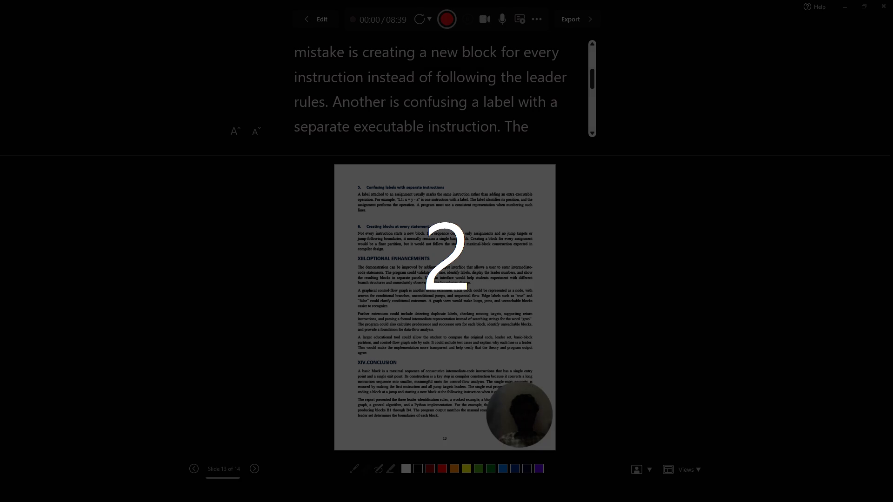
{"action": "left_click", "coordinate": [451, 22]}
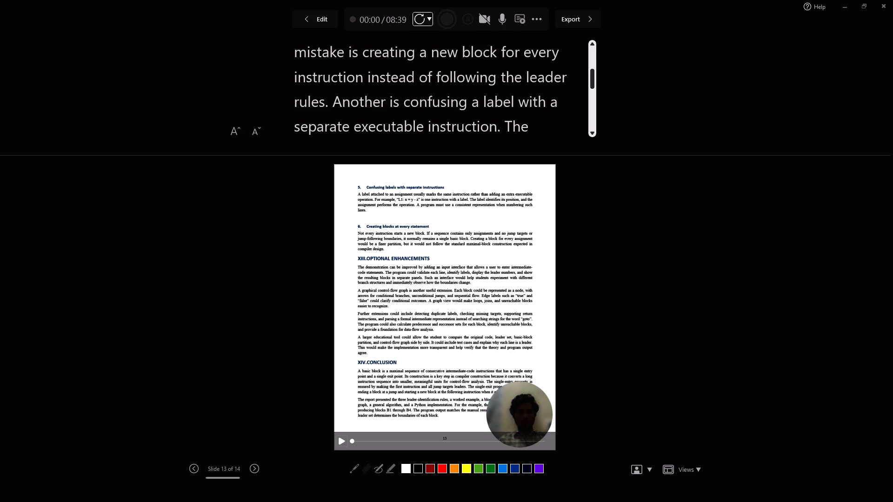
Read slide 13's remaining teleprompter notes through the closing conclusion sentence, and leave the recording view.
{"action": "scroll", "coordinate": [453, 96], "scroll_direction": "down", "scroll_amount": 5}
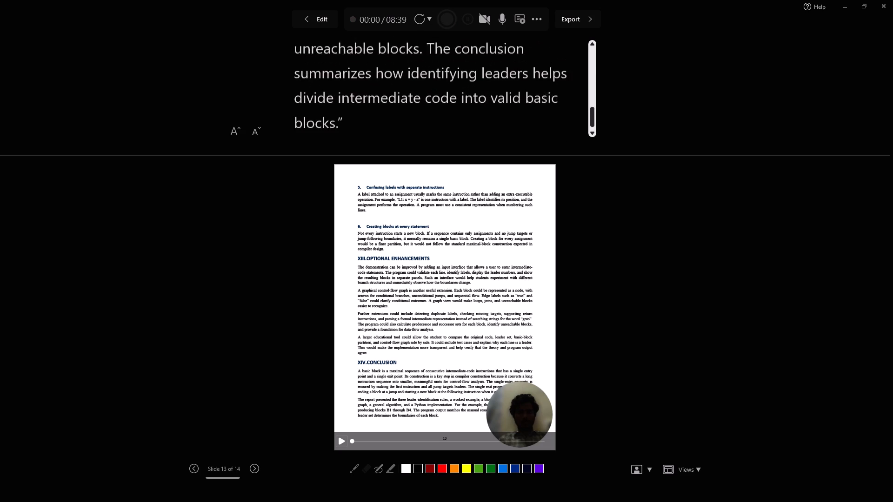
{"action": "scroll", "coordinate": [453, 96], "scroll_direction": "down", "scroll_amount": 1}
{"action": "scroll", "coordinate": [453, 96], "scroll_direction": "up", "scroll_amount": 1}
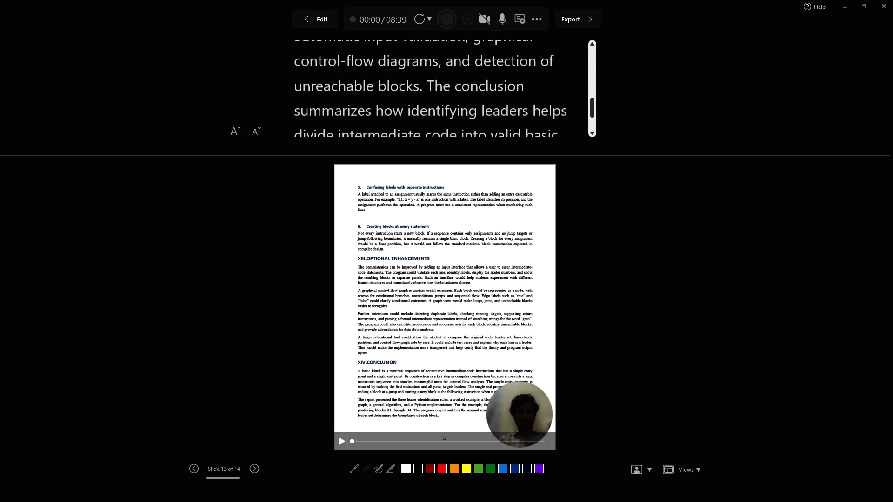
{"action": "scroll", "coordinate": [453, 96], "scroll_direction": "up", "scroll_amount": 1}
{"action": "scroll", "coordinate": [438, 87], "scroll_direction": "down", "scroll_amount": 1}
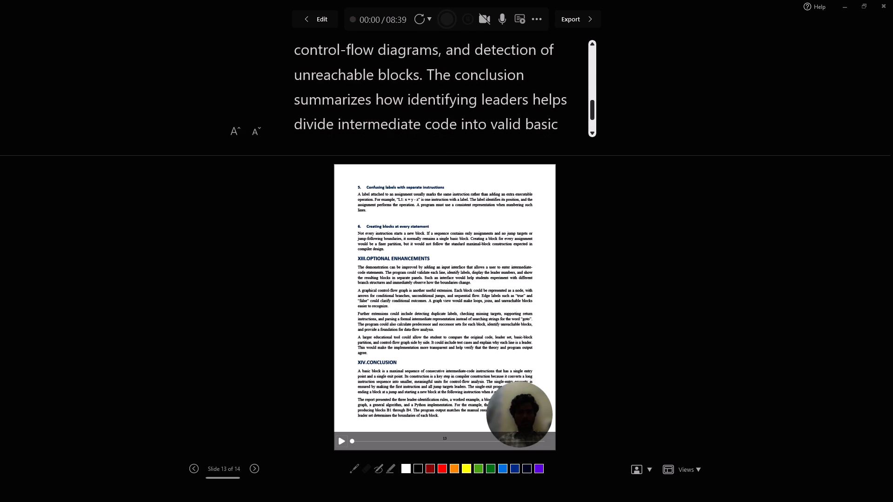
{"action": "scroll", "coordinate": [438, 87], "scroll_direction": "down", "scroll_amount": 1}
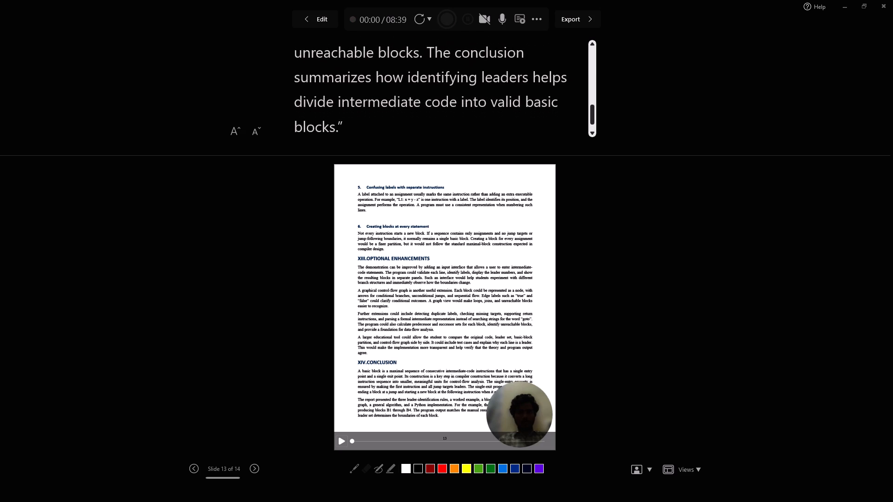
{"action": "double_click", "coordinate": [430, 51]}
{"action": "left_click", "coordinate": [430, 51]}
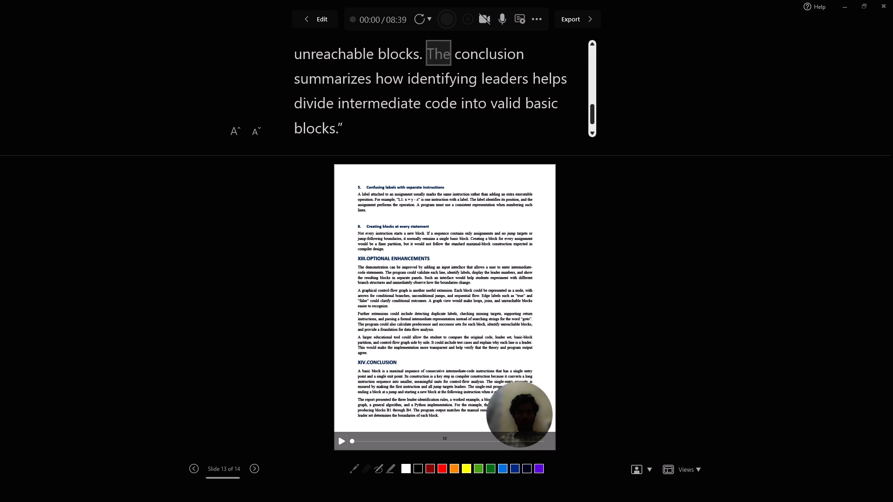
{"action": "left_click", "coordinate": [882, 7]}
Look over slides 12 to 14 and their speaker notes in the editing view.
{"action": "scroll", "coordinate": [524, 279], "scroll_direction": "down", "scroll_amount": 20}
{"action": "scroll", "coordinate": [524, 279], "scroll_direction": "down", "scroll_amount": 14}
{"action": "scroll", "coordinate": [524, 279], "scroll_direction": "up", "scroll_amount": 3}
{"action": "scroll", "coordinate": [524, 279], "scroll_direction": "down", "scroll_amount": 20}
{"action": "scroll", "coordinate": [524, 279], "scroll_direction": "down", "scroll_amount": 20}
{"action": "scroll", "coordinate": [524, 279], "scroll_direction": "down", "scroll_amount": 14}
{"action": "scroll", "coordinate": [524, 279], "scroll_direction": "up", "scroll_amount": 10}
{"action": "scroll", "coordinate": [524, 279], "scroll_direction": "down", "scroll_amount": 18}
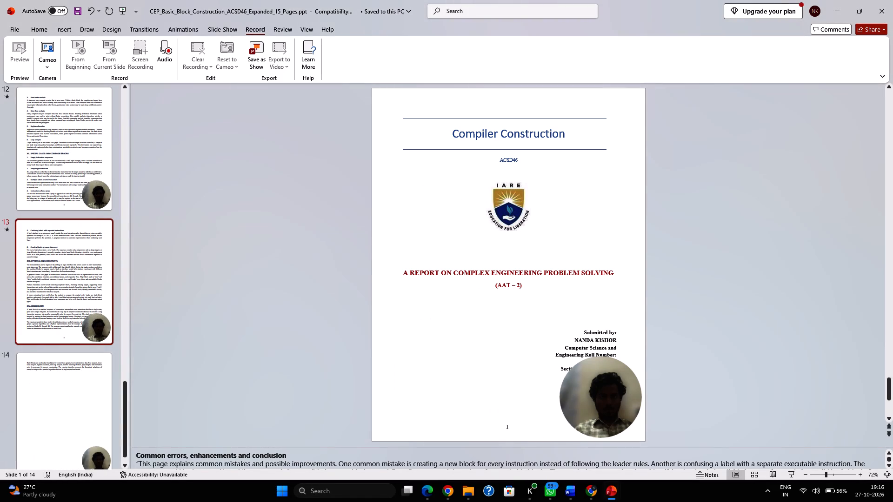
{"action": "scroll", "coordinate": [524, 279], "scroll_direction": "down", "scroll_amount": 20}
{"action": "scroll", "coordinate": [524, 279], "scroll_direction": "down", "scroll_amount": 20}
{"action": "scroll", "coordinate": [524, 279], "scroll_direction": "down", "scroll_amount": 20}
{"action": "scroll", "coordinate": [524, 279], "scroll_direction": "up", "scroll_amount": 13}
{"action": "scroll", "coordinate": [524, 279], "scroll_direction": "down", "scroll_amount": 20}
{"action": "scroll", "coordinate": [524, 279], "scroll_direction": "down", "scroll_amount": 20}
{"action": "scroll", "coordinate": [524, 279], "scroll_direction": "down", "scroll_amount": 20}
{"action": "scroll", "coordinate": [524, 279], "scroll_direction": "down", "scroll_amount": 13}
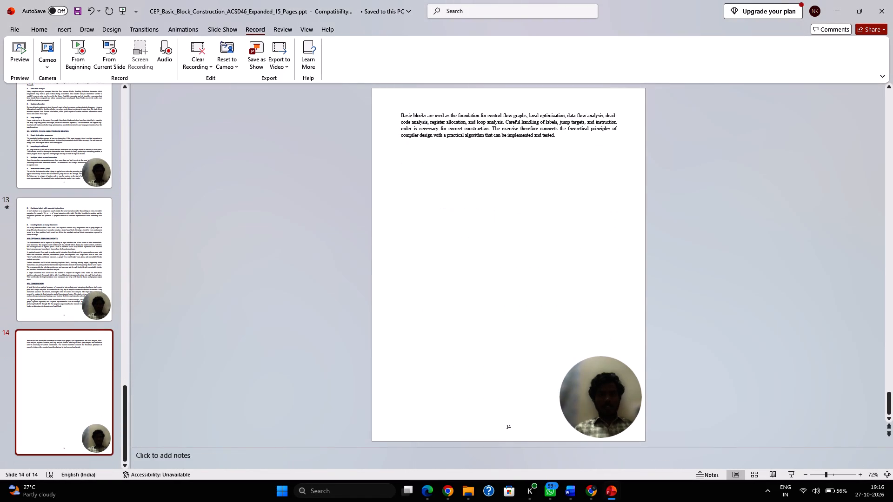
{"action": "scroll", "coordinate": [524, 279], "scroll_direction": "down", "scroll_amount": 20}
{"action": "scroll", "coordinate": [524, 279], "scroll_direction": "down", "scroll_amount": 20}
{"action": "scroll", "coordinate": [524, 279], "scroll_direction": "down", "scroll_amount": 20}
{"action": "scroll", "coordinate": [524, 279], "scroll_direction": "up", "scroll_amount": 2}
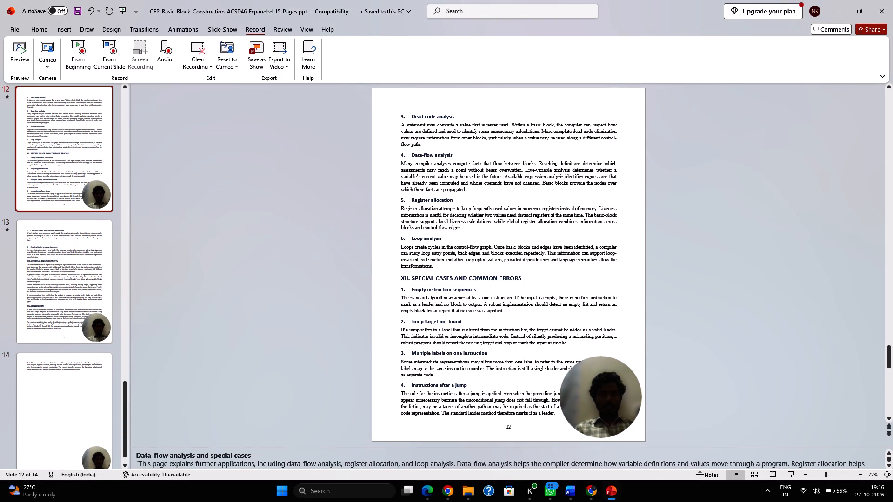
{"action": "scroll", "coordinate": [524, 279], "scroll_direction": "down", "scroll_amount": 3}
{"action": "scroll", "coordinate": [524, 279], "scroll_direction": "up", "scroll_amount": 1}
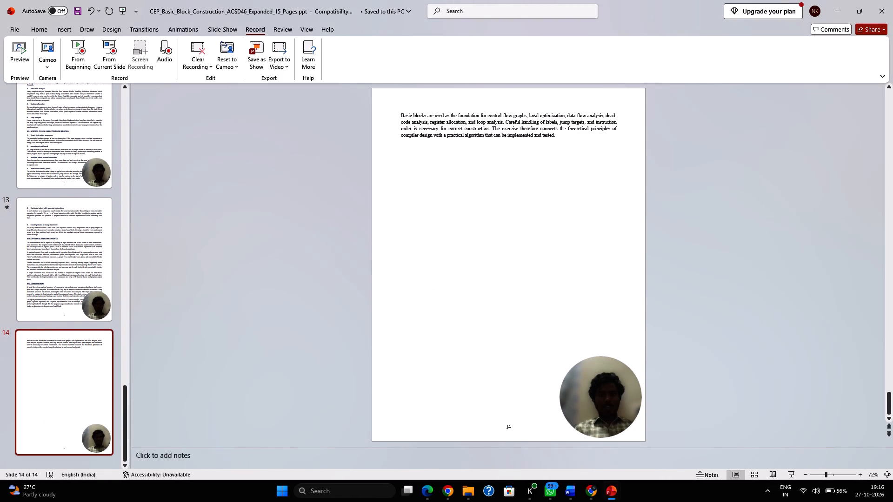
{"action": "scroll", "coordinate": [524, 279], "scroll_direction": "up", "scroll_amount": 2}
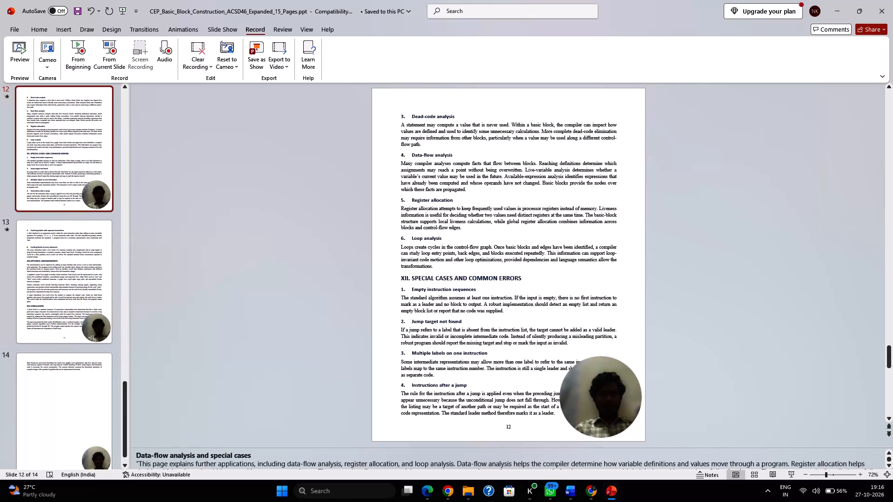
{"action": "scroll", "coordinate": [524, 279], "scroll_direction": "down", "scroll_amount": 2}
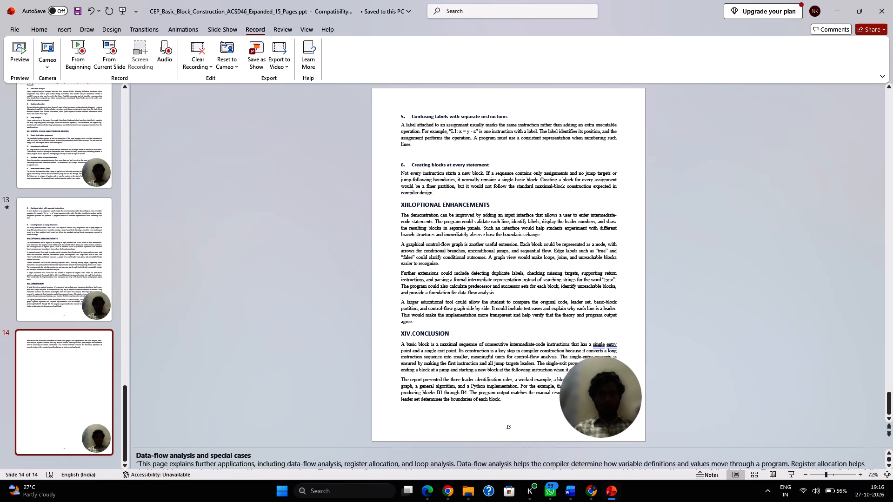
Replace the final conclusion sentence in slide 13's speaker notes with a copy of the slide's two XIV. Conclusion paragraphs, placed after a line break.
{"action": "key", "text": "Up"}
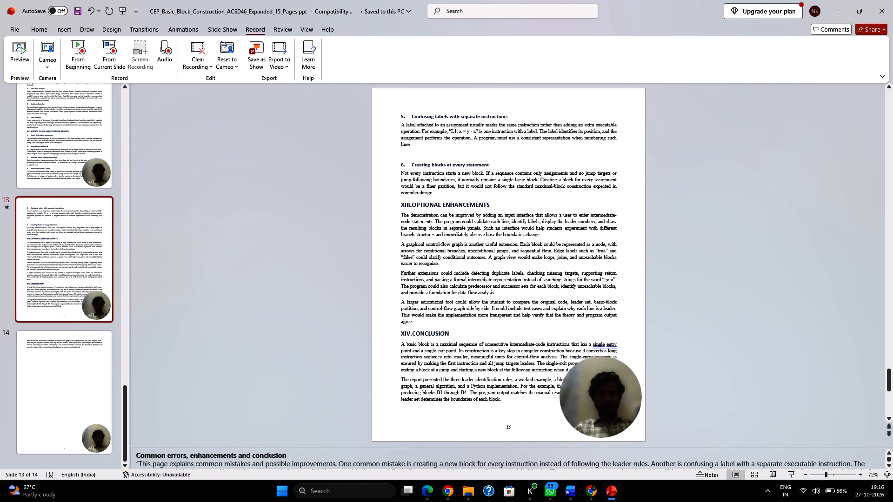
{"action": "left_click_drag", "start_coordinate": [401, 345], "coordinate": [499, 401]}
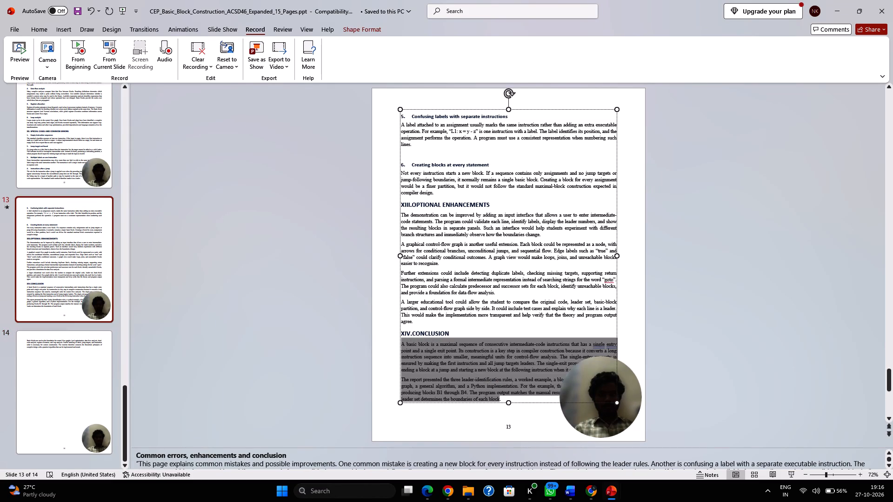
{"action": "left_click_drag", "start_coordinate": [499, 401], "coordinate": [500, 401]}
{"action": "key", "text": "ctrl+c"}
{"action": "scroll", "coordinate": [449, 459], "scroll_direction": "down", "scroll_amount": 6}
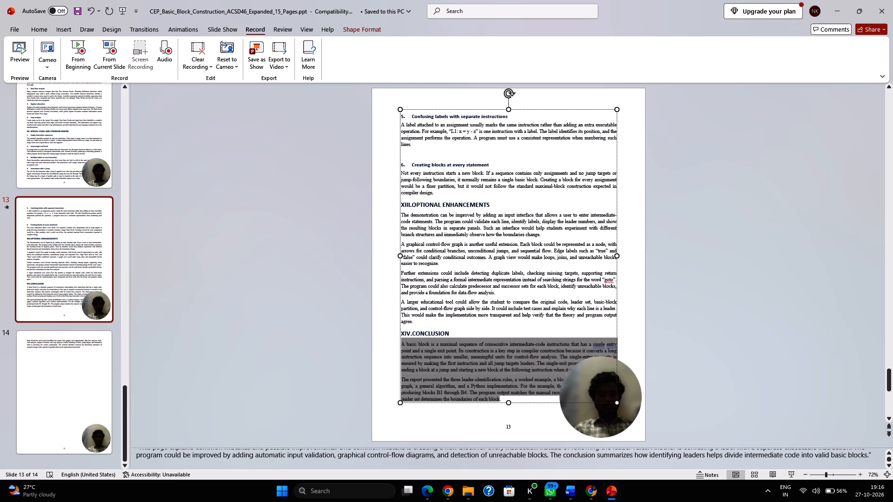
{"action": "scroll", "coordinate": [560, 459], "scroll_direction": "down", "scroll_amount": 1}
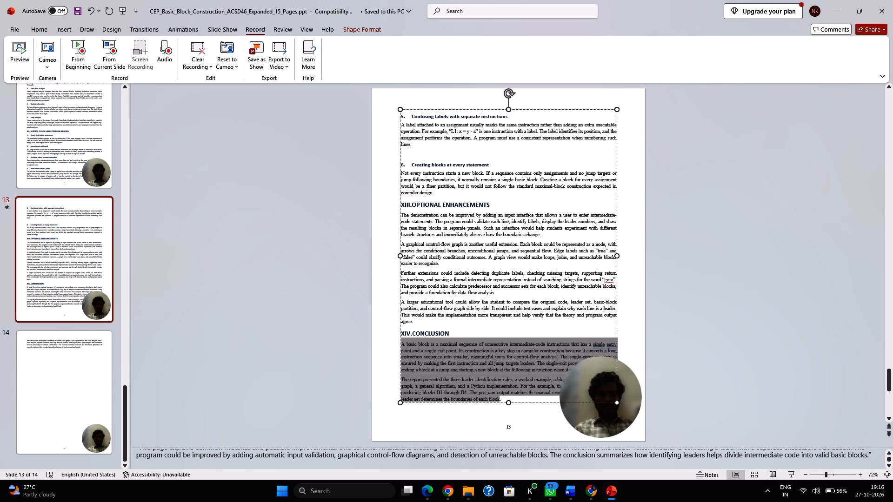
{"action": "scroll", "coordinate": [560, 459], "scroll_direction": "down", "scroll_amount": 1}
{"action": "scroll", "coordinate": [560, 459], "scroll_direction": "up", "scroll_amount": 1}
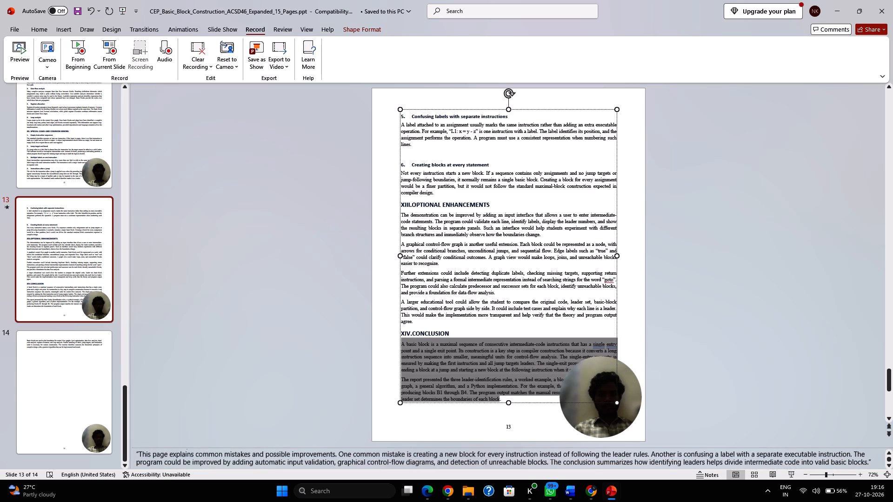
{"action": "scroll", "coordinate": [560, 459], "scroll_direction": "up", "scroll_amount": 1}
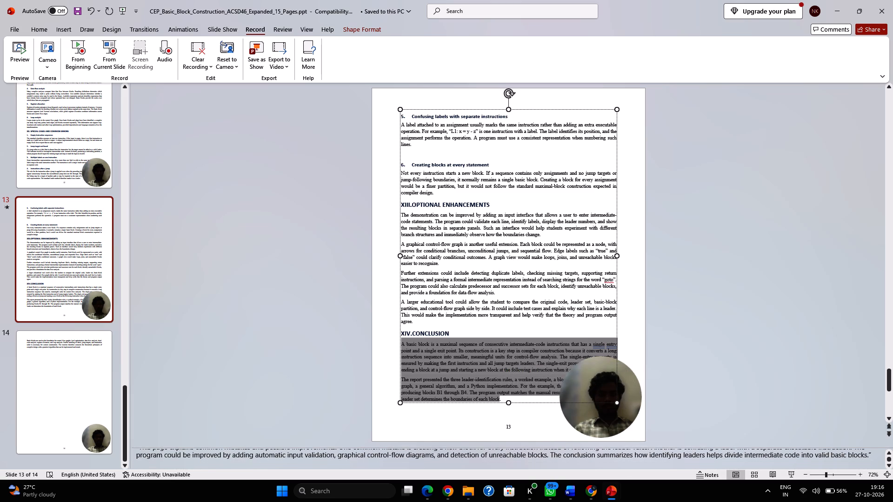
{"action": "left_click_drag", "start_coordinate": [552, 455], "coordinate": [827, 465]}
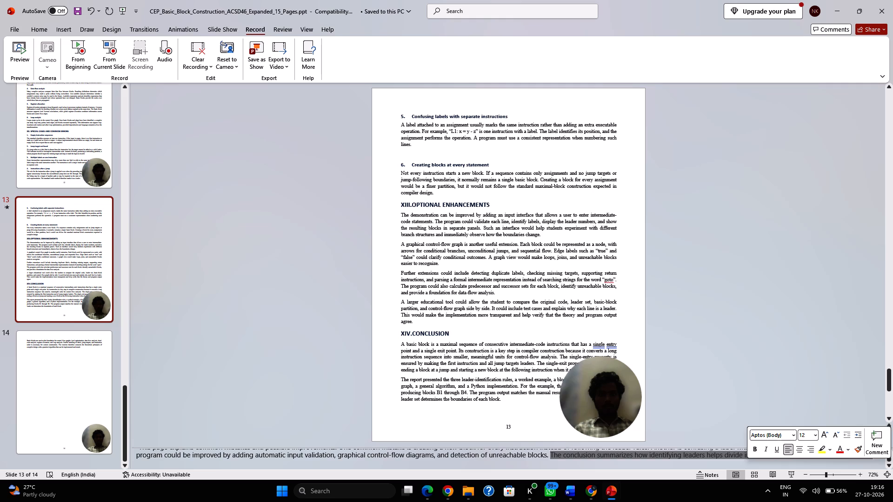
{"action": "key", "text": "BackSpace"}
{"action": "key", "text": "shift+Return"}
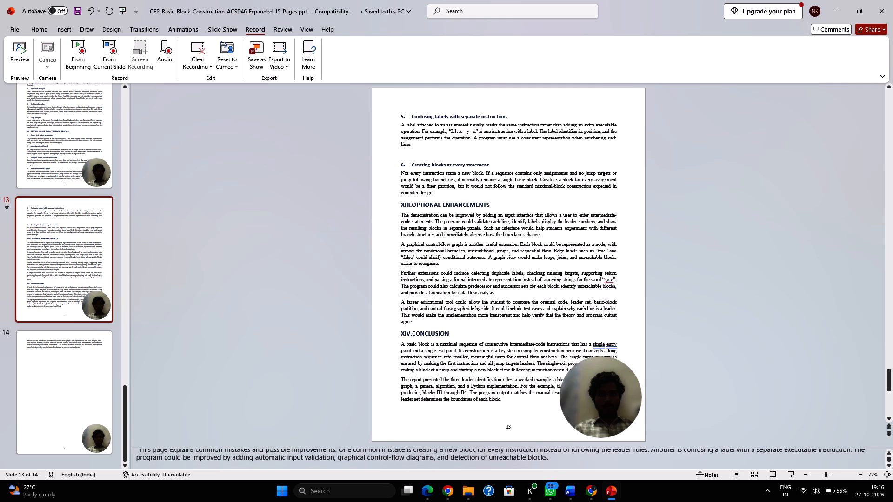
{"action": "key", "text": "shift+Return"}
{"action": "key", "text": "ctrl+v"}
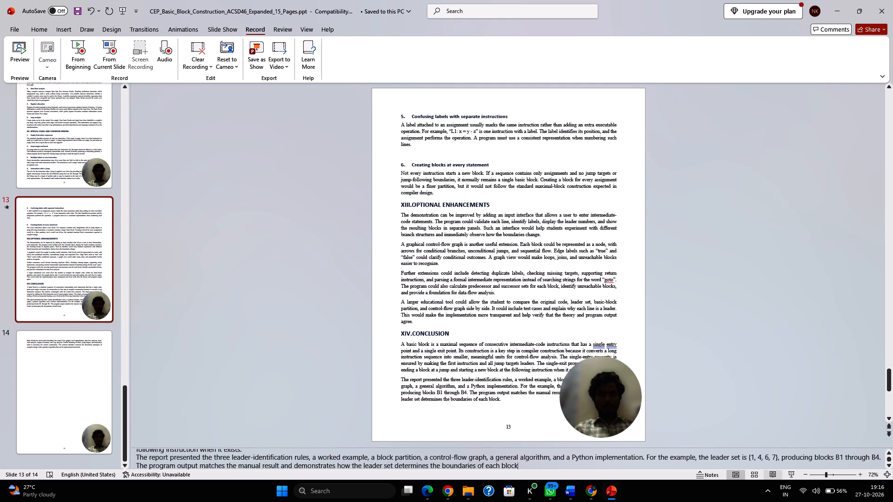
Delete the "A graphical control-flow graph is another useful extension" paragraph from slide 13's Optional Enhancements section.
{"action": "scroll", "coordinate": [474, 368], "scroll_direction": "down", "scroll_amount": 1}
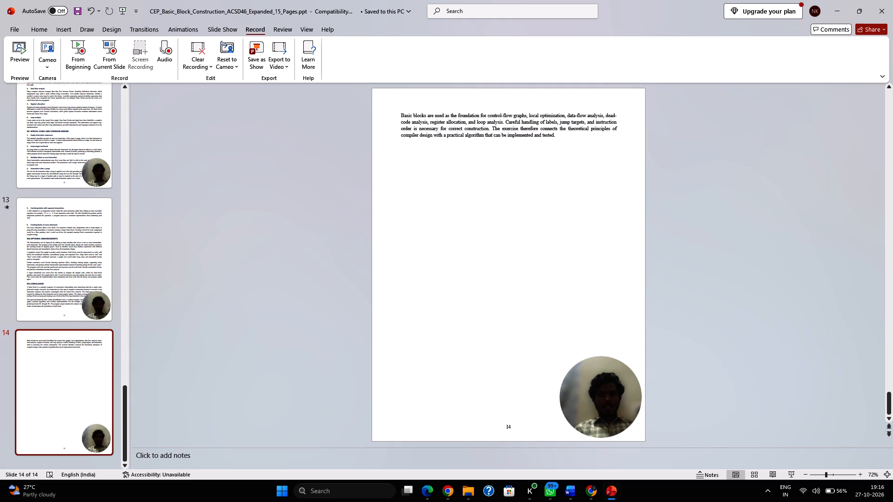
{"action": "left_click", "coordinate": [760, 153]}
{"action": "key", "text": "Up"}
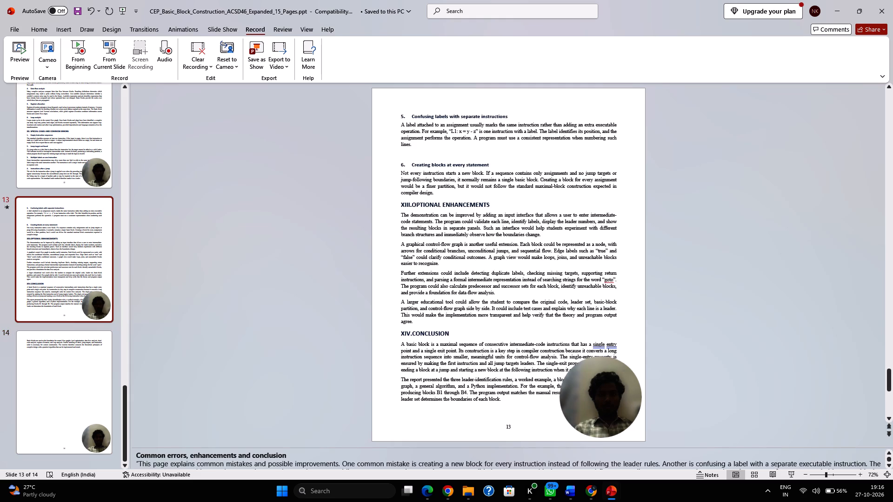
{"action": "key", "text": "Up"}
{"action": "key", "text": "Down"}
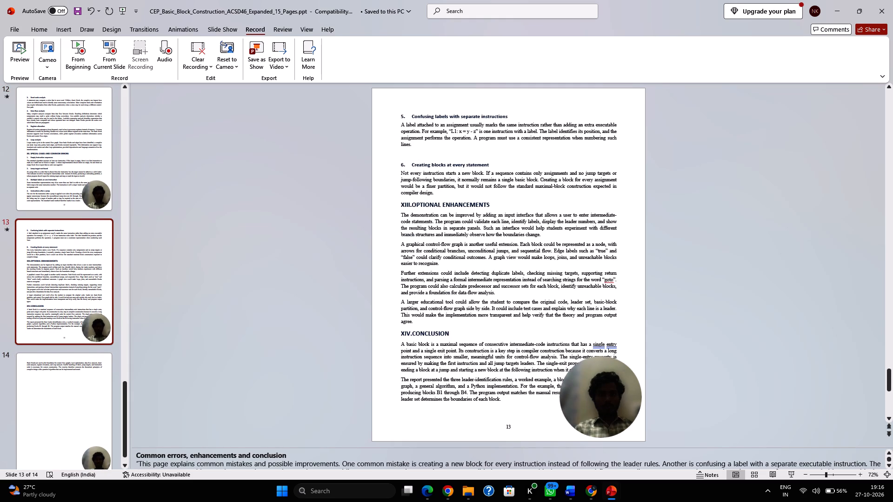
{"action": "left_click", "coordinate": [399, 243]}
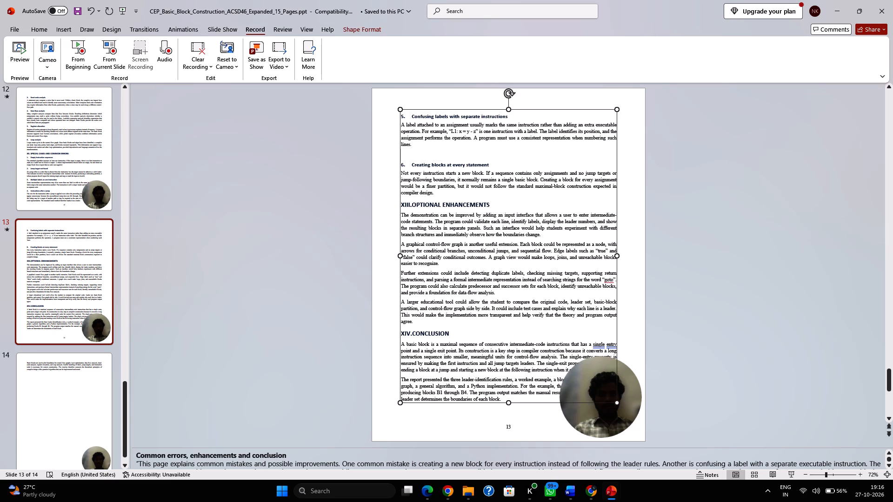
{"action": "left_click_drag", "start_coordinate": [447, 264], "coordinate": [402, 244]}
{"action": "key", "text": "BackSpace"}
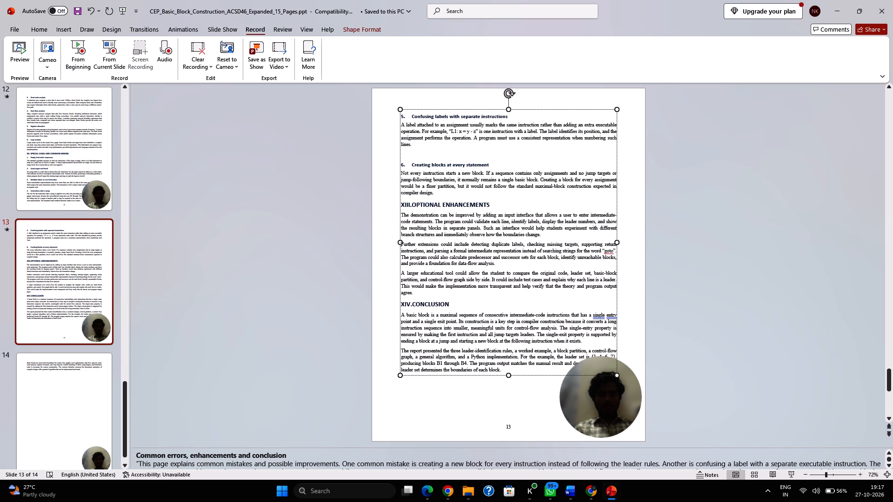
{"action": "left_click", "coordinate": [706, 333]}
Move slide 14's "Basic blocks are used as the foundation" paragraph onto slide 13 as a text box, leaving its original box empty.
{"action": "scroll", "coordinate": [706, 333], "scroll_direction": "down", "scroll_amount": 1}
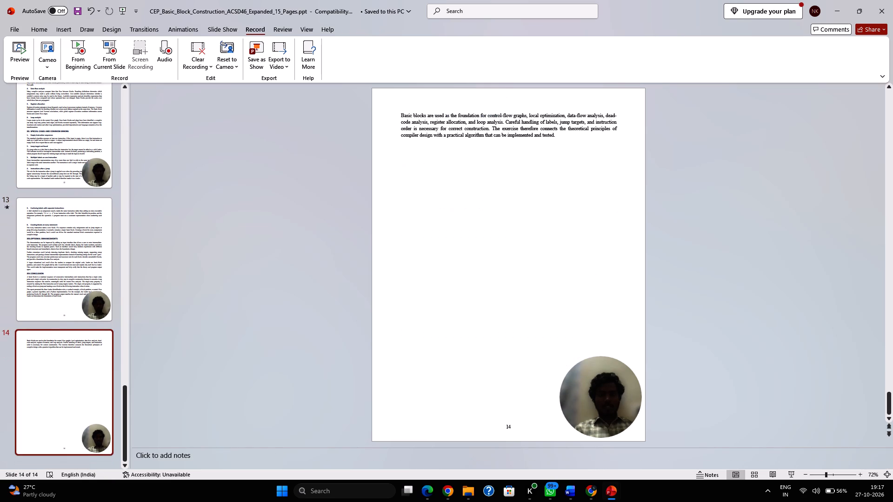
{"action": "left_click_drag", "start_coordinate": [559, 139], "coordinate": [526, 134]}
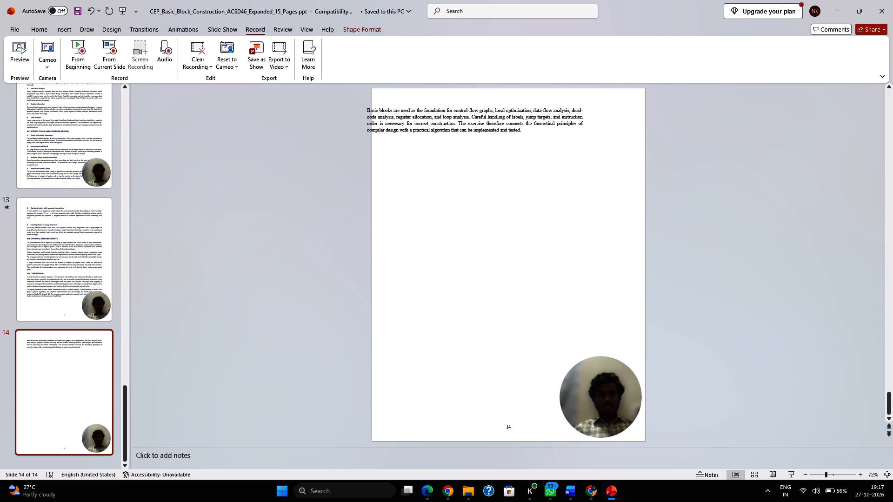
{"action": "left_click_drag", "start_coordinate": [526, 134], "coordinate": [539, 140]}
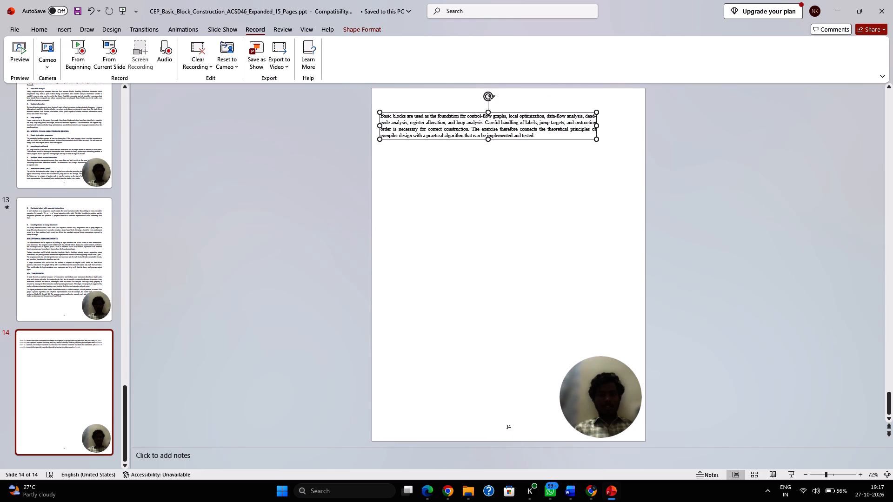
{"action": "double_click", "coordinate": [530, 132]}
{"action": "key", "text": "ctrl+a"}
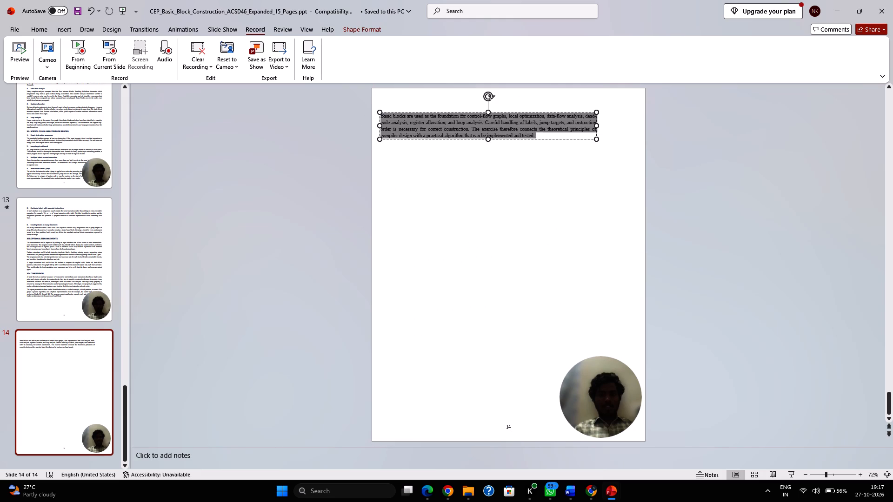
{"action": "key", "text": "ctrl+c"}
{"action": "key", "text": "BackSpace"}
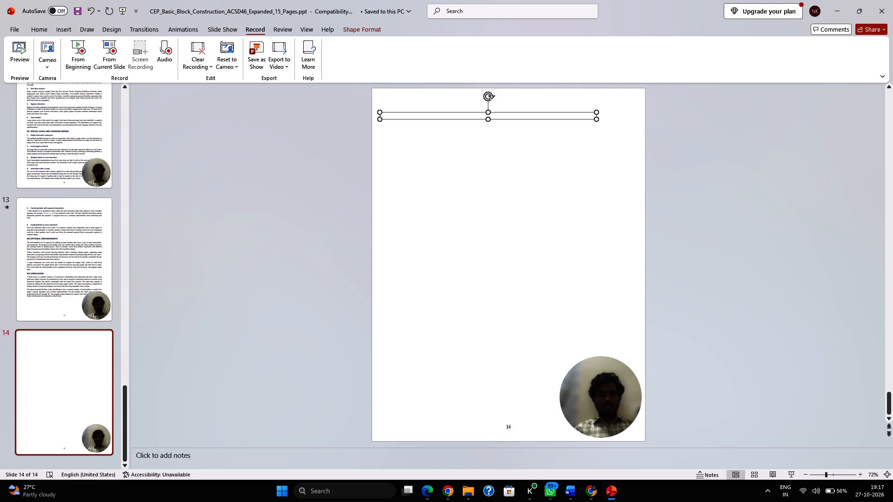
{"action": "left_click", "coordinate": [688, 135]}
{"action": "key", "text": "Up"}
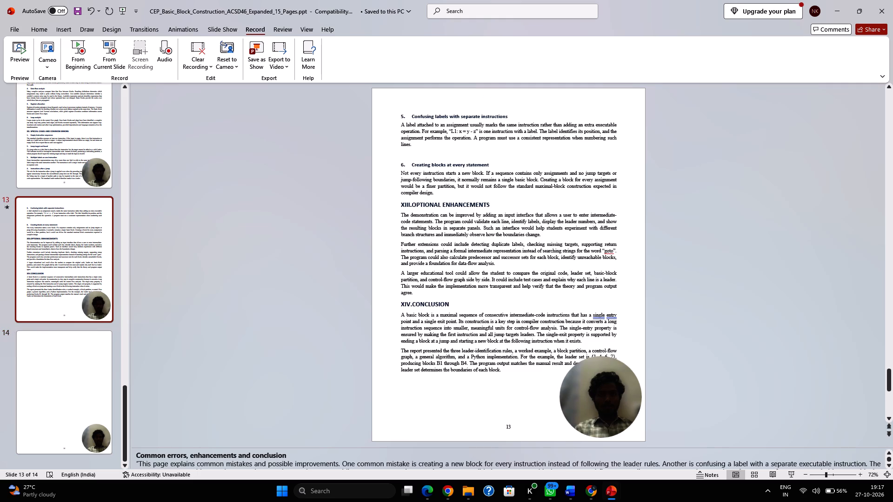
{"action": "key", "text": "ctrl+v"}
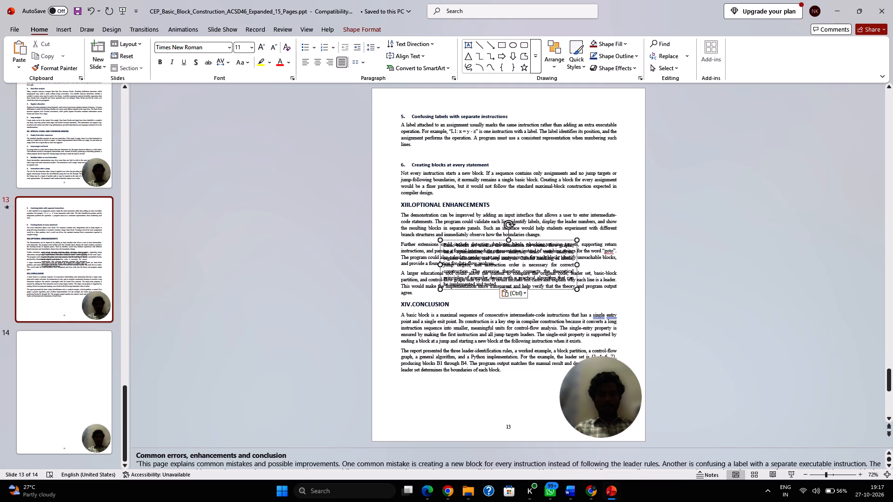
Move the pasted paragraph's text box down to sit just beneath the XIV. Conclusion paragraphs on slide 13.
{"action": "left_click", "coordinate": [577, 238]}
{"action": "key", "text": "Right"}
{"action": "key", "text": "Right"}
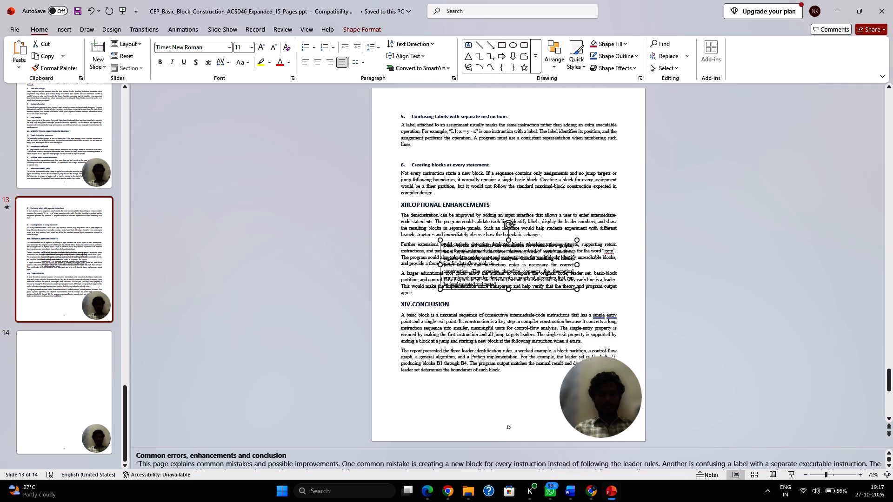
{"action": "key", "text": "Down"}
{"action": "key", "text": "Down"}
{"action": "key", "text": "Down"}
{"action": "key", "text": "Down"}
{"action": "key", "text": "Down"}
{"action": "key", "text": "Down"}
{"action": "key", "text": "Down"}
{"action": "key", "text": "Down"}
{"action": "key", "text": "Down"}
{"action": "key", "text": "Down"}
{"action": "key", "text": "Down"}
{"action": "key", "text": "Down"}
{"action": "key", "text": "Down"}
{"action": "key", "text": "Down"}
{"action": "key", "text": "Down"}
{"action": "key", "text": "Down"}
{"action": "key", "text": "Down"}
{"action": "key", "text": "Down"}
{"action": "key", "text": "Down"}
{"action": "key", "text": "Down"}
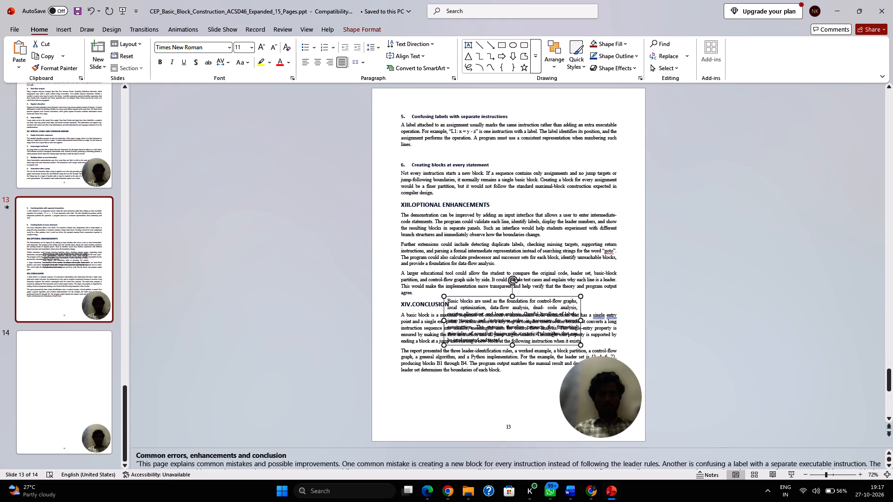
{"action": "key", "text": "Down"}
{"action": "key", "text": "Down"}
{"action": "key", "text": "Down"}
{"action": "key", "text": "Down"}
{"action": "key", "text": "Down"}
{"action": "key", "text": "Down"}
{"action": "key", "text": "Down"}
{"action": "key", "text": "Down"}
{"action": "key", "text": "Down"}
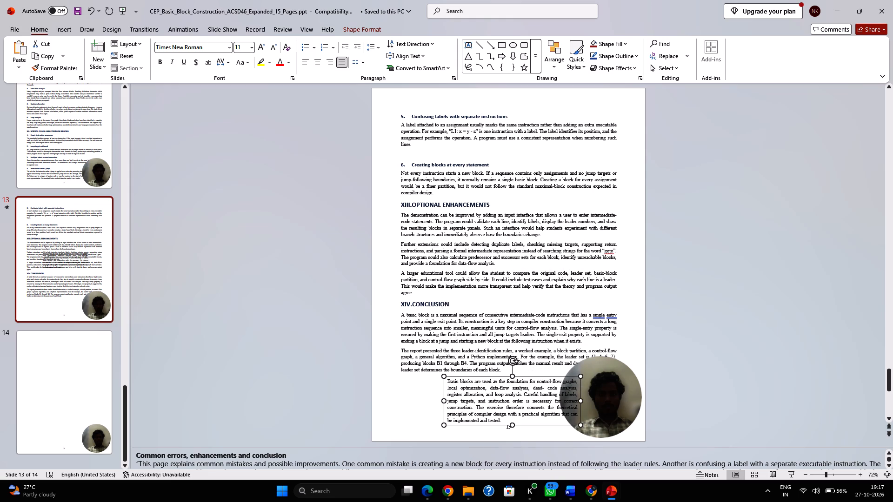
Widen the pasted paragraph's text box on both sides to roughly match the width of the conclusion text above.
{"action": "left_click_drag", "start_coordinate": [445, 402], "coordinate": [429, 402]}
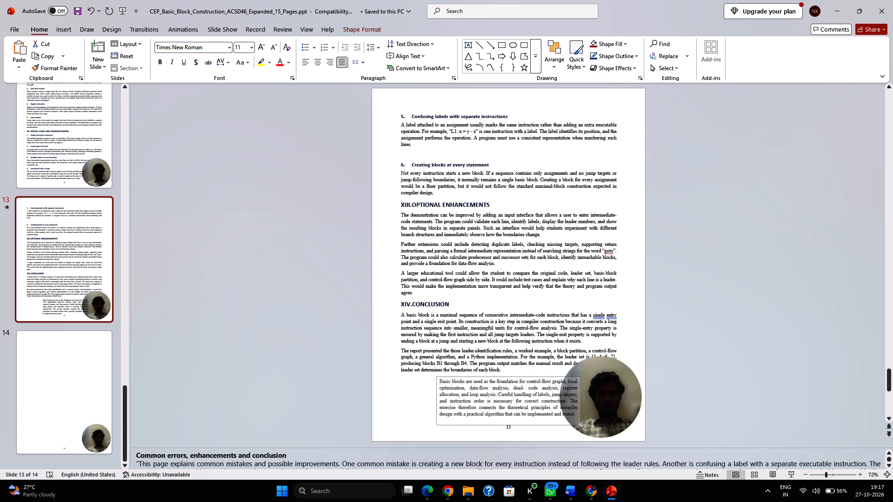
{"action": "left_click_drag", "start_coordinate": [429, 402], "coordinate": [400, 393]}
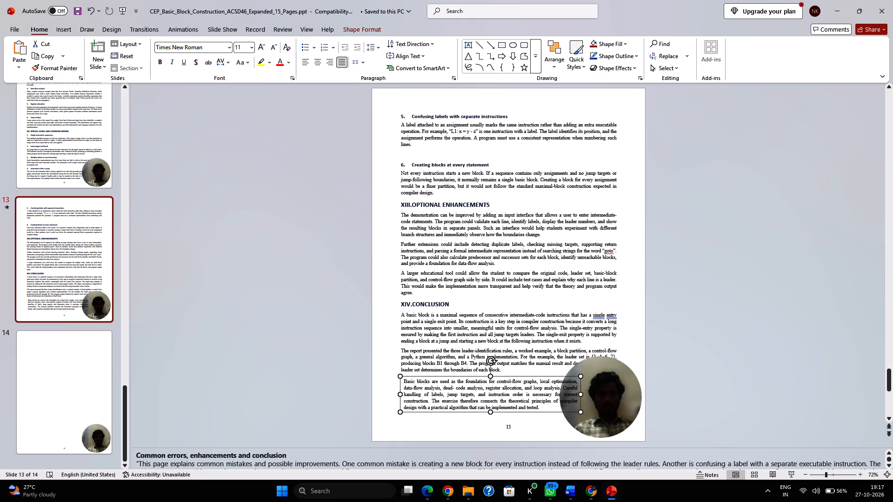
{"action": "left_click_drag", "start_coordinate": [581, 396], "coordinate": [621, 390]}
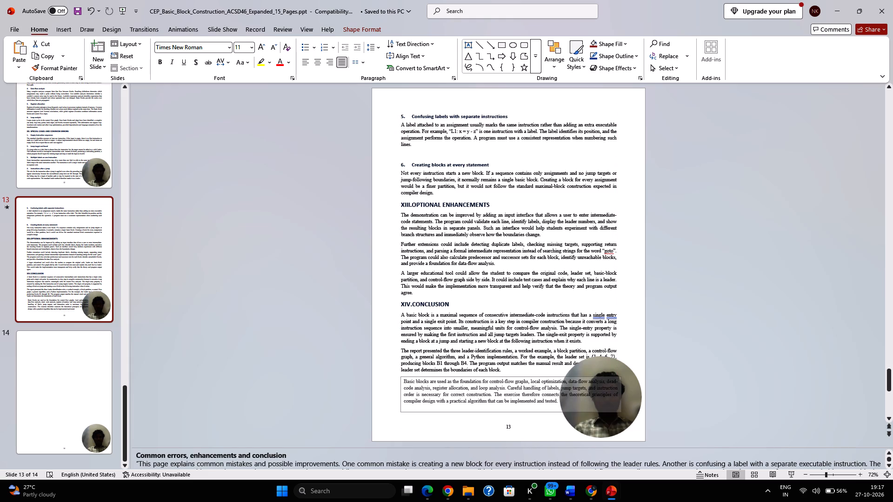
{"action": "left_click_drag", "start_coordinate": [621, 390], "coordinate": [617, 388]}
{"action": "left_click", "coordinate": [400, 392]}
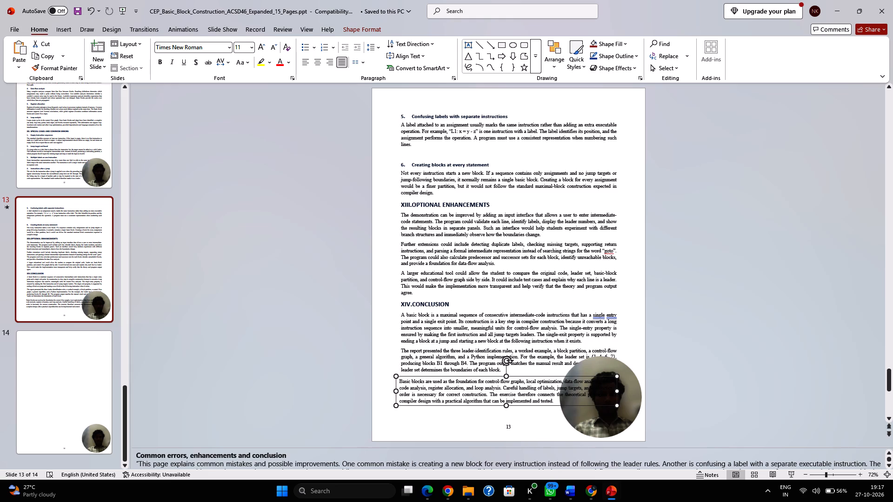
End slide 13's speaker notes with a period and append, after two spaces, a copy of the slide's "Basic blocks are used as the foundation" paragraph.
{"action": "left_click", "coordinate": [404, 315]}
{"action": "left_click_drag", "start_coordinate": [402, 314], "coordinate": [513, 382]}
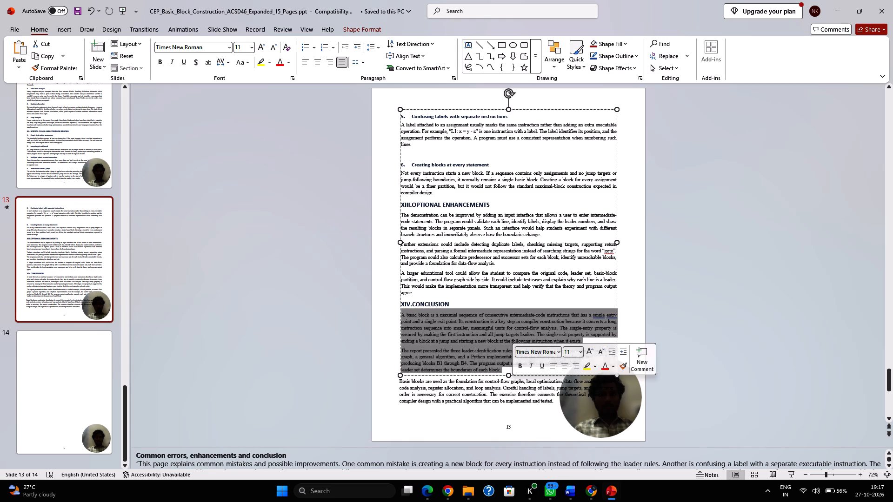
{"action": "left_click", "coordinate": [551, 401]}
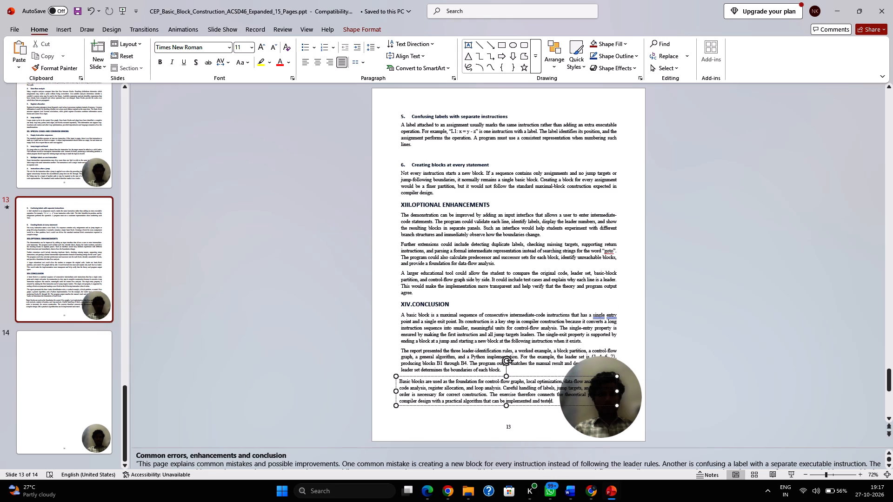
{"action": "left_click_drag", "start_coordinate": [558, 401], "coordinate": [389, 380]}
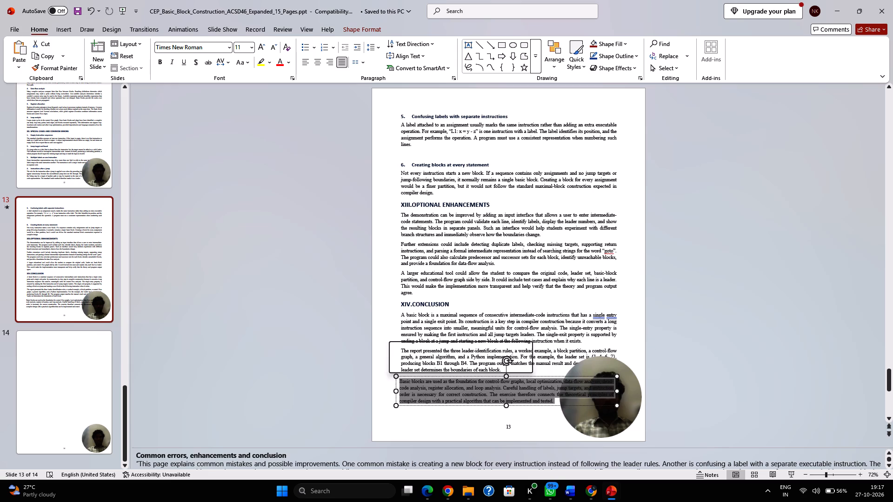
{"action": "key", "text": "ctrl+c"}
{"action": "scroll", "coordinate": [444, 469], "scroll_direction": "down", "scroll_amount": 12}
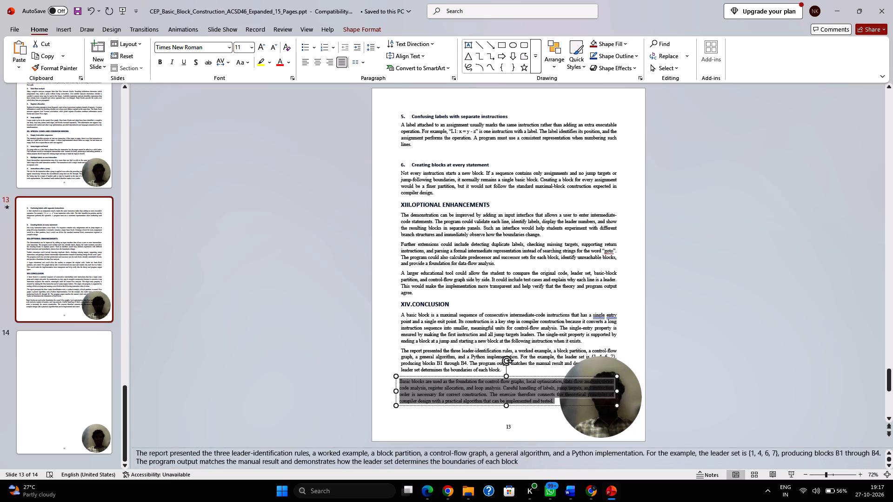
{"action": "left_click", "coordinate": [553, 464]}
{"action": "key", "text": "shift+Return"}
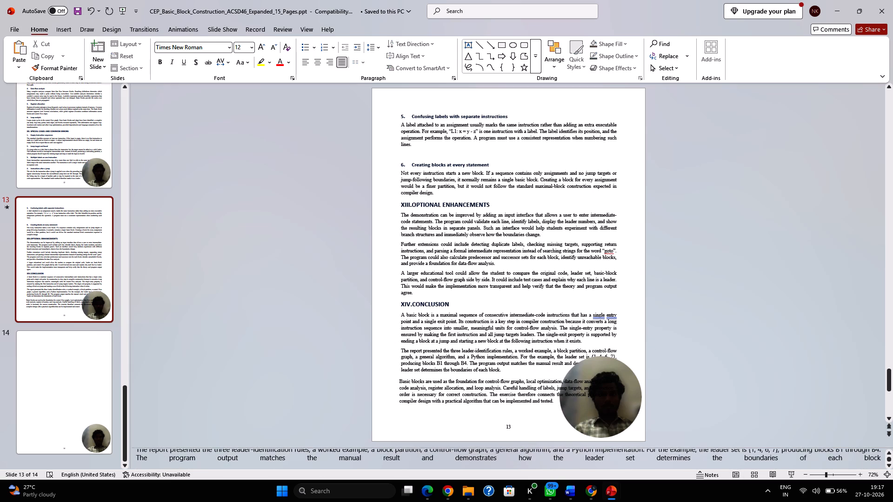
{"action": "key", "text": "BackSpace"}
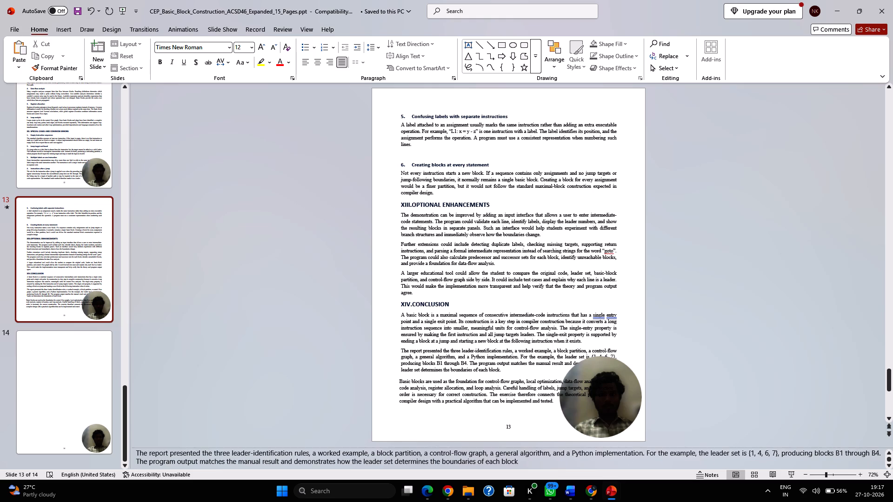
{"action": "key", "text": "period"}
{"action": "key", "text": "shift+Return"}
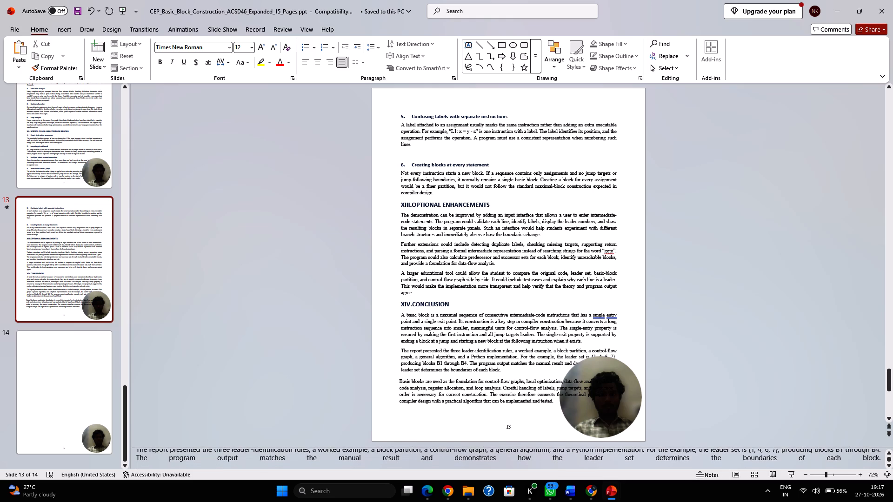
{"action": "key", "text": "BackSpace"}
{"action": "key", "text": "space"}
{"action": "key", "text": "space"}
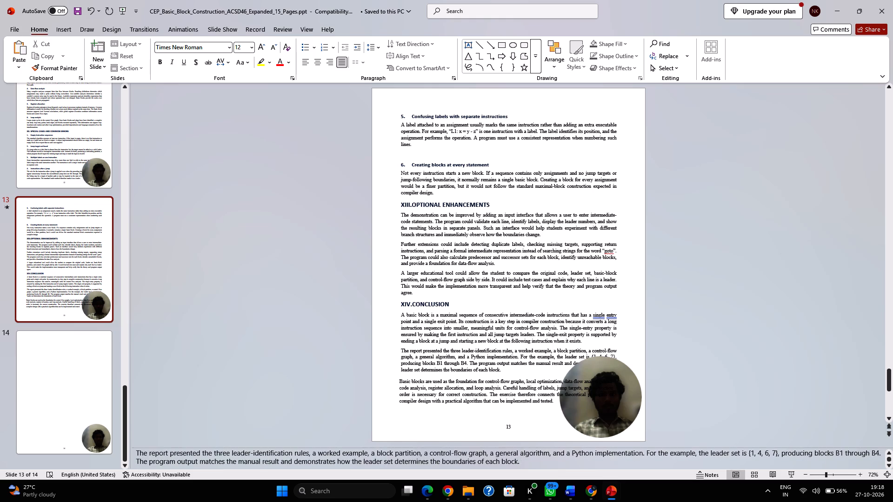
{"action": "key", "text": "ctrl+v"}
Check slide 13's updated notes in the editing view and in the recording view's teleprompter, glancing through the neighbouring slides.
{"action": "scroll", "coordinate": [608, 464], "scroll_direction": "up", "scroll_amount": 1}
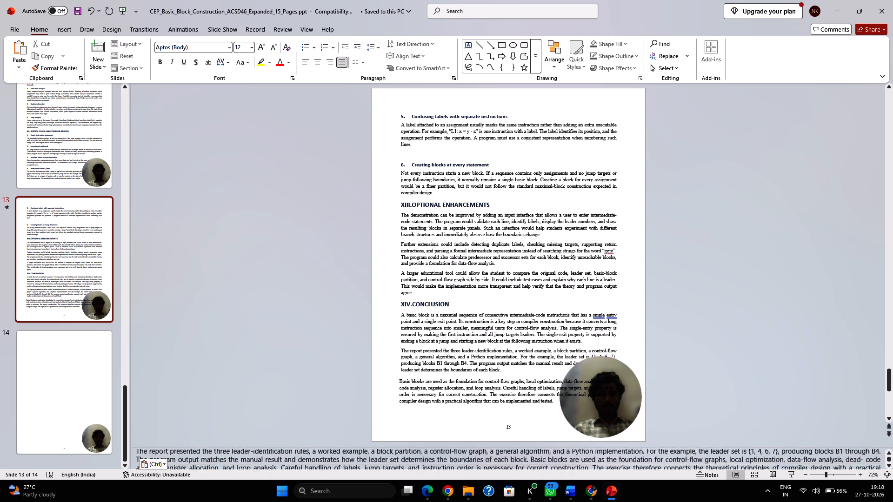
{"action": "scroll", "coordinate": [608, 464], "scroll_direction": "up", "scroll_amount": 2}
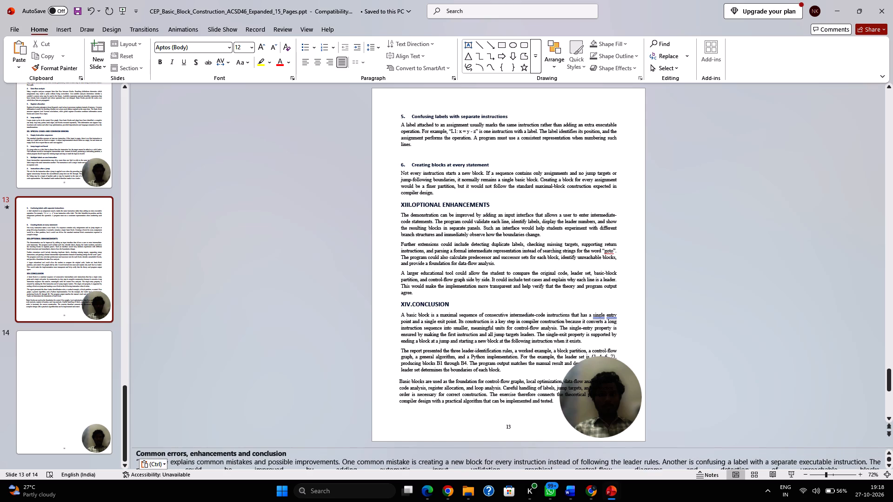
{"action": "scroll", "coordinate": [608, 464], "scroll_direction": "up", "scroll_amount": 2}
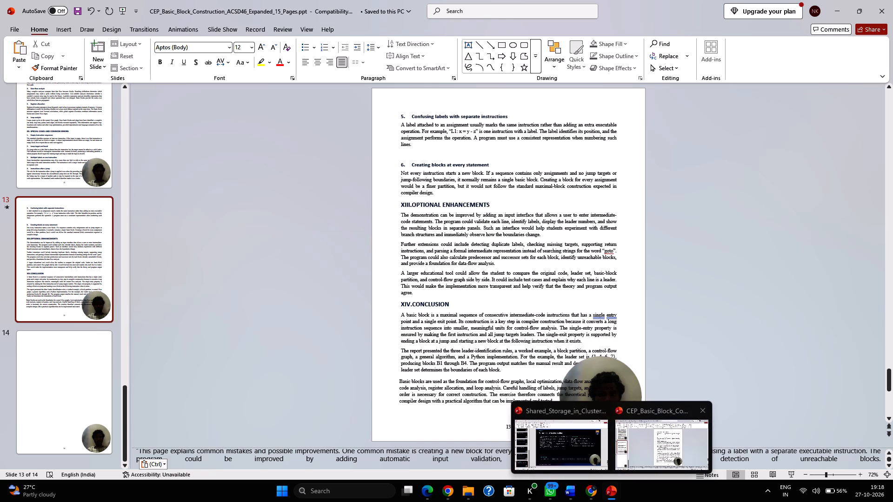
{"action": "left_click", "coordinate": [264, 29]}
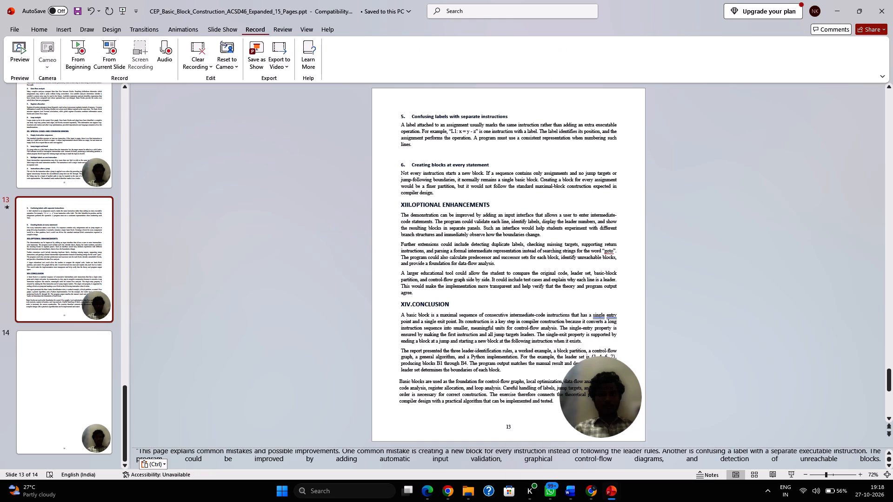
{"action": "left_click", "coordinate": [109, 54]}
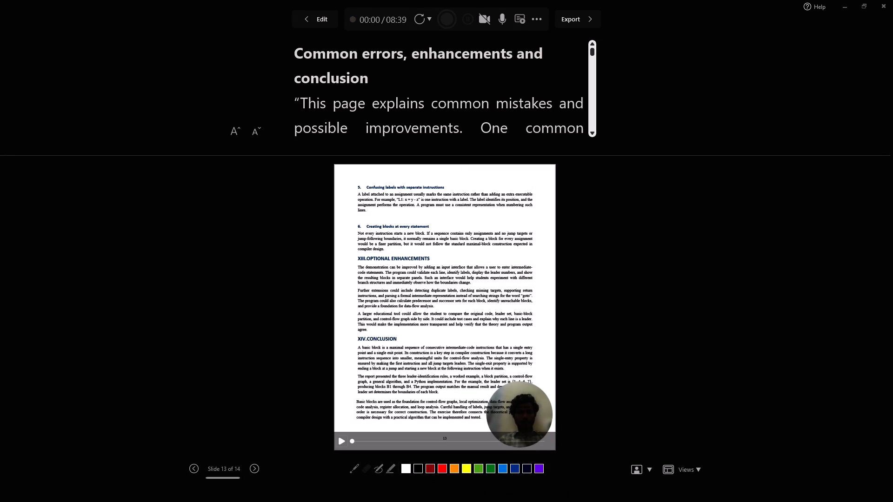
{"action": "scroll", "coordinate": [485, 124], "scroll_direction": "down", "scroll_amount": 11}
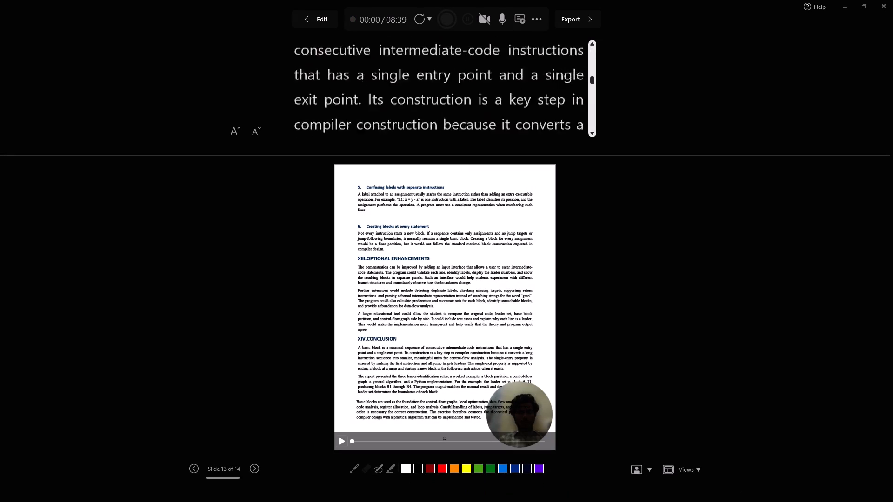
{"action": "key", "text": "Left"}
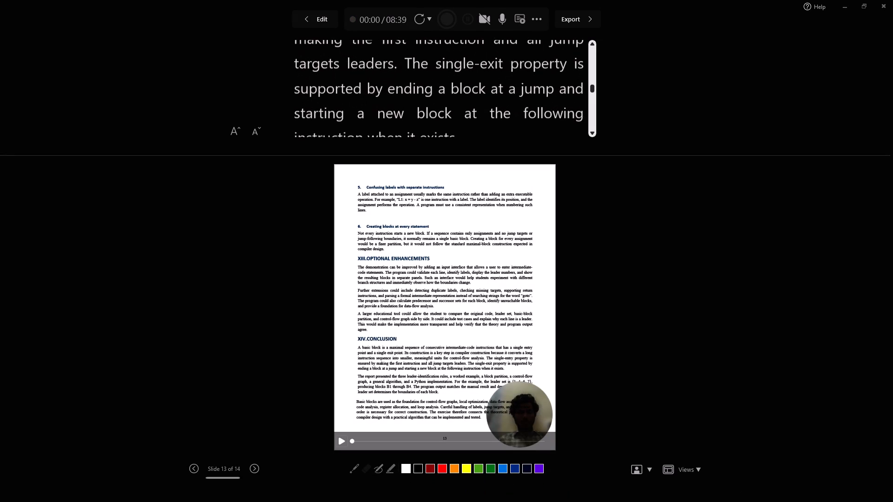
{"action": "scroll", "coordinate": [489, 339], "scroll_direction": "up", "scroll_amount": 5}
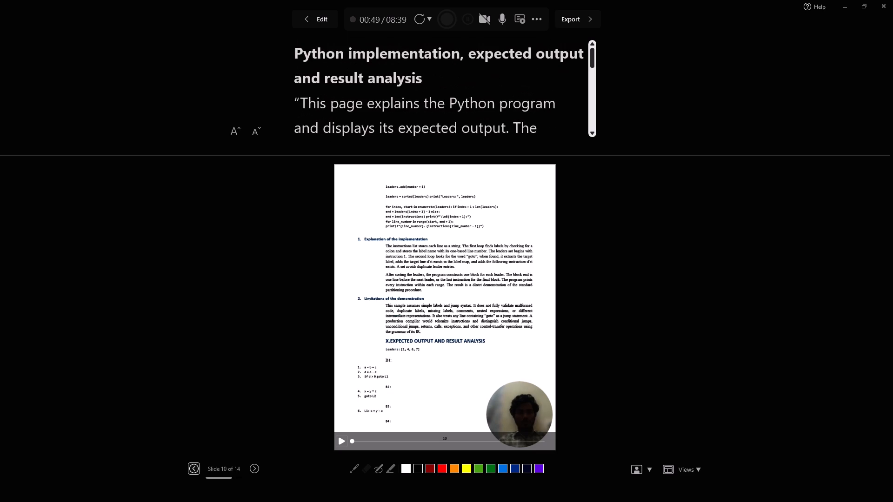
{"action": "key", "text": "Right"}
{"action": "key", "text": "Right"}
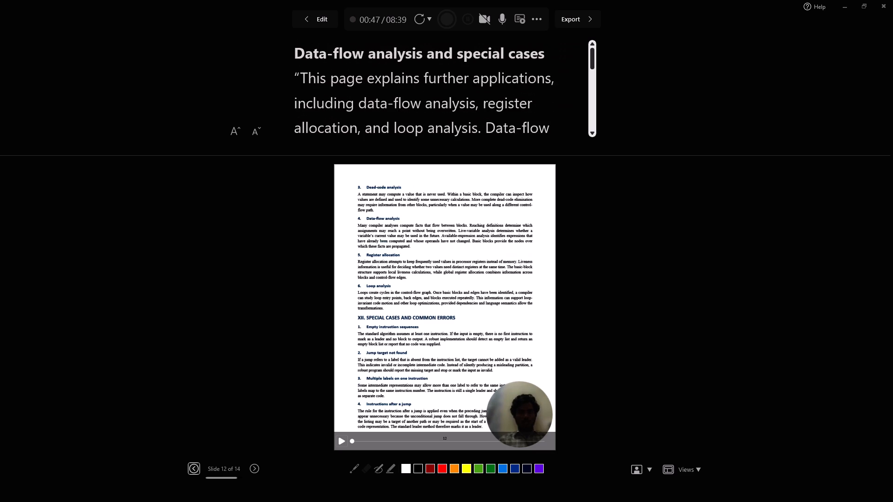
{"action": "key", "text": "Right"}
{"action": "key", "text": "Right"}
{"action": "key", "text": "Left"}
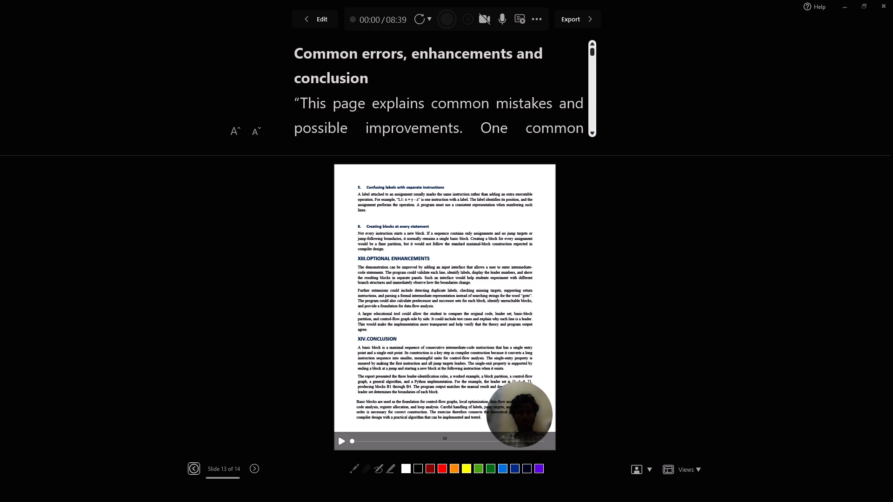
Start a video retake on the current slide, slide 13.
{"action": "left_click", "coordinate": [429, 17]}
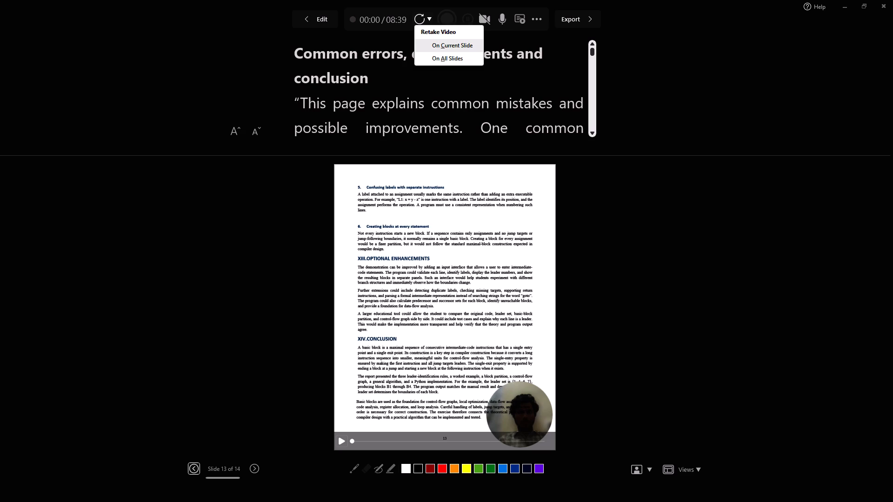
{"action": "left_click", "coordinate": [458, 46]}
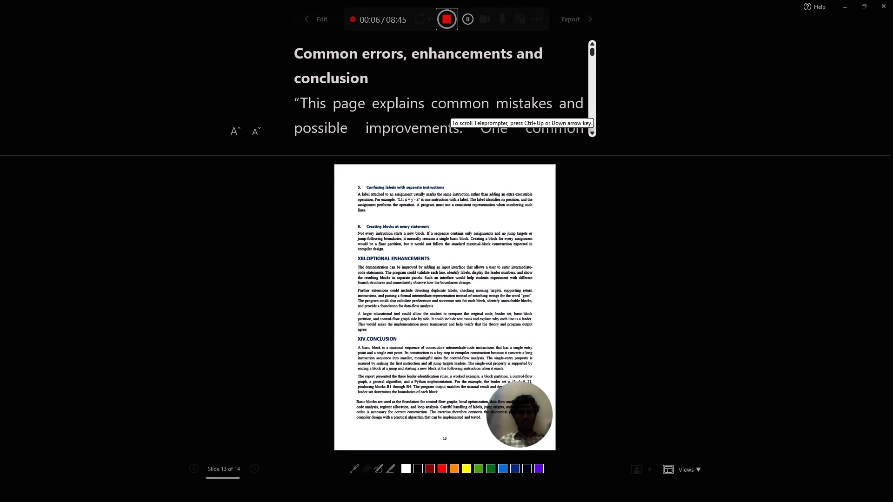
Record slide 13's narration of the common mistakes, advancing the teleprompter through the new-block and label-confusion sentences.
{"action": "scroll", "coordinate": [450, 109], "scroll_direction": "down", "scroll_amount": 1}
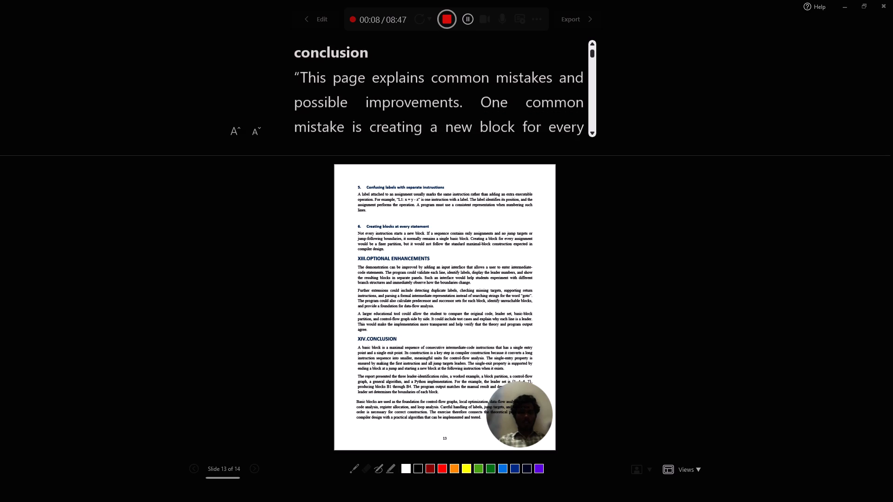
{"action": "scroll", "coordinate": [450, 109], "scroll_direction": "down", "scroll_amount": 2}
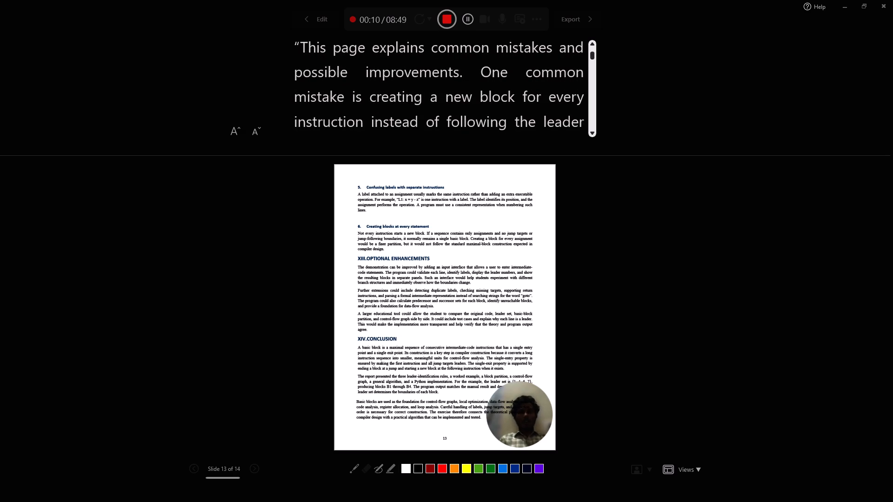
{"action": "scroll", "coordinate": [450, 109], "scroll_direction": "down", "scroll_amount": 1}
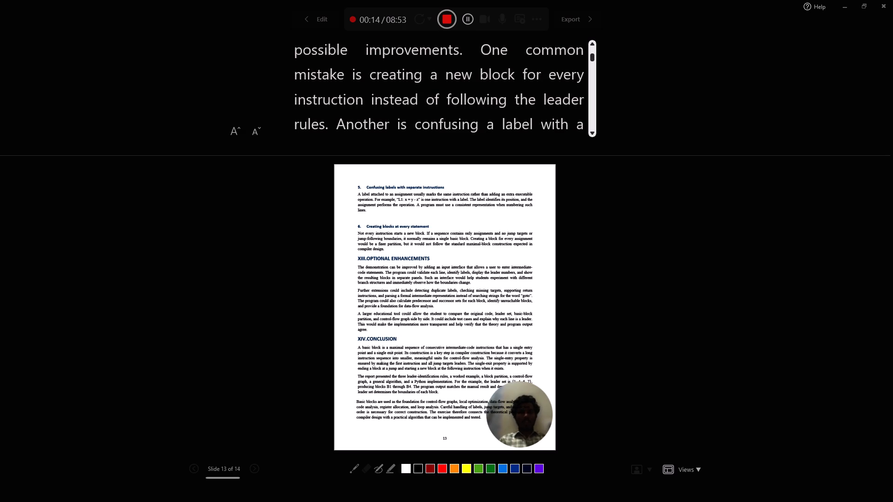
{"action": "scroll", "coordinate": [450, 109], "scroll_direction": "down", "scroll_amount": 1}
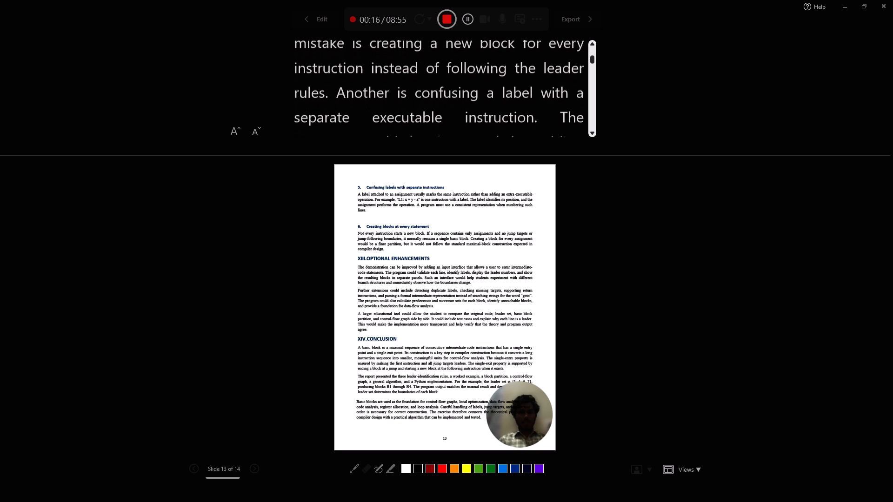
{"action": "scroll", "coordinate": [450, 109], "scroll_direction": "down", "scroll_amount": 2}
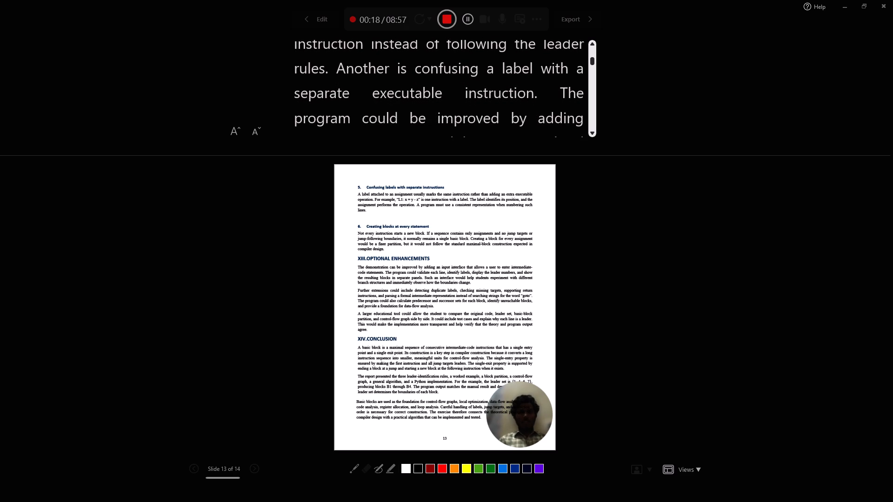
{"action": "scroll", "coordinate": [450, 109], "scroll_direction": "down", "scroll_amount": 3}
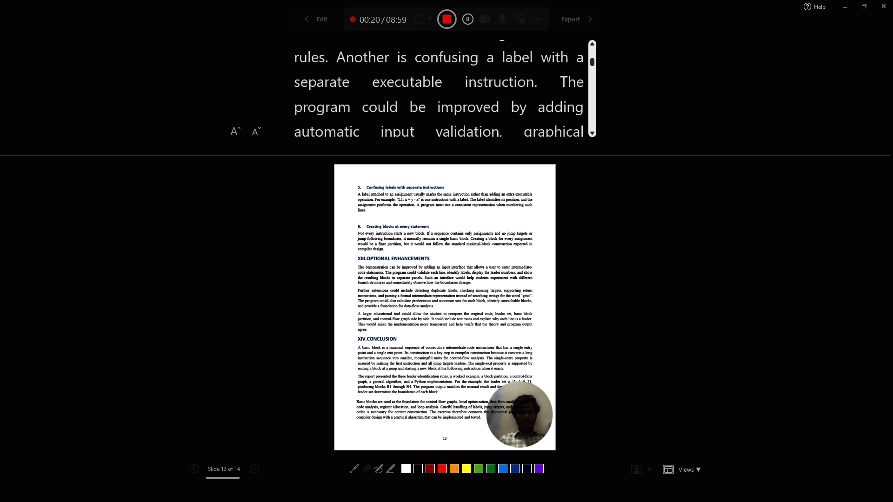
Narrate the possible program improvements from the teleprompter, covering automatic input validation, graphical control-flow diagrams and detection of unreachable blocks.
{"action": "scroll", "coordinate": [450, 109], "scroll_direction": "down", "scroll_amount": 3}
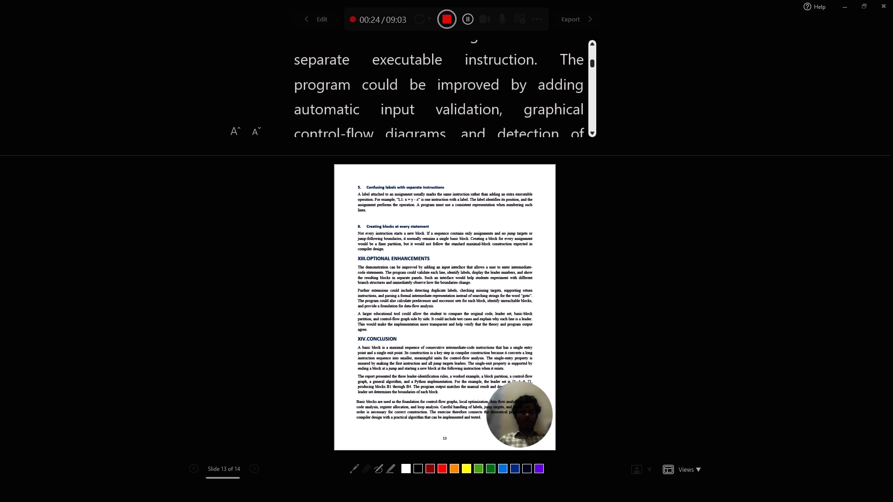
{"action": "scroll", "coordinate": [450, 109], "scroll_direction": "down", "scroll_amount": 3}
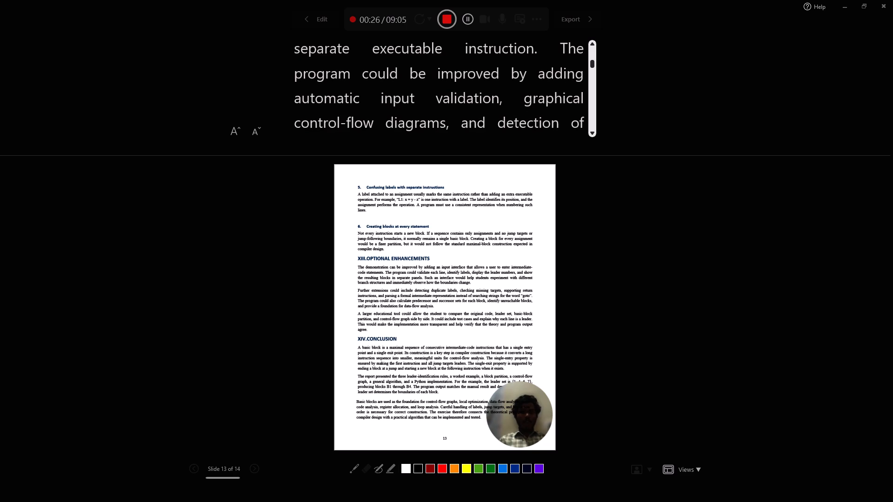
{"action": "scroll", "coordinate": [450, 109], "scroll_direction": "down", "scroll_amount": 1}
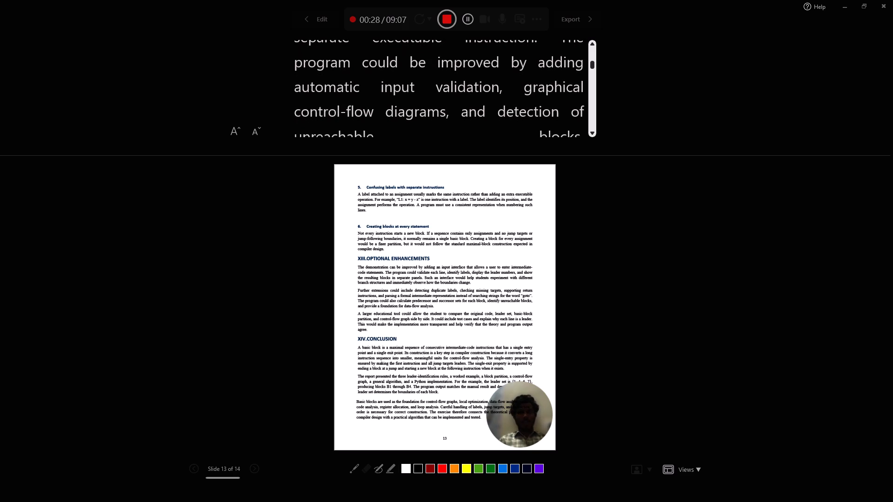
{"action": "scroll", "coordinate": [450, 109], "scroll_direction": "down", "scroll_amount": 3}
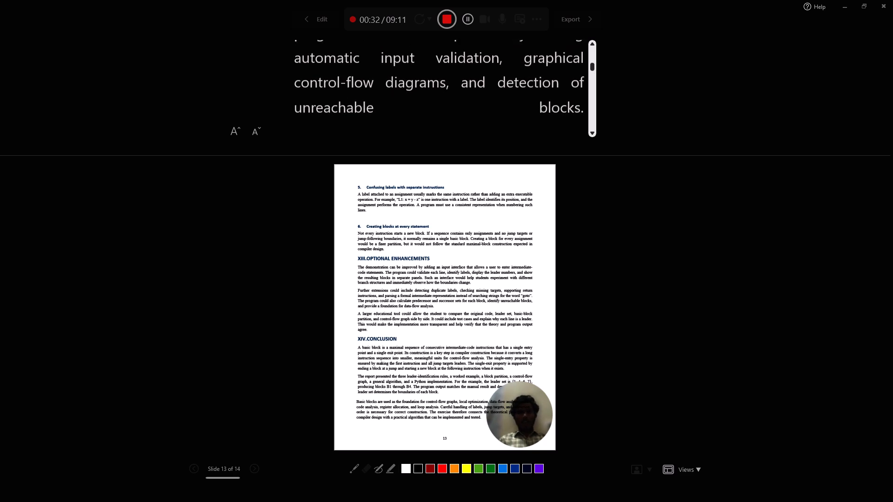
Narrate the conclusion's definition of a basic block, following the teleprompter through the single entry and exit point sentence.
{"action": "scroll", "coordinate": [450, 109], "scroll_direction": "down", "scroll_amount": 2}
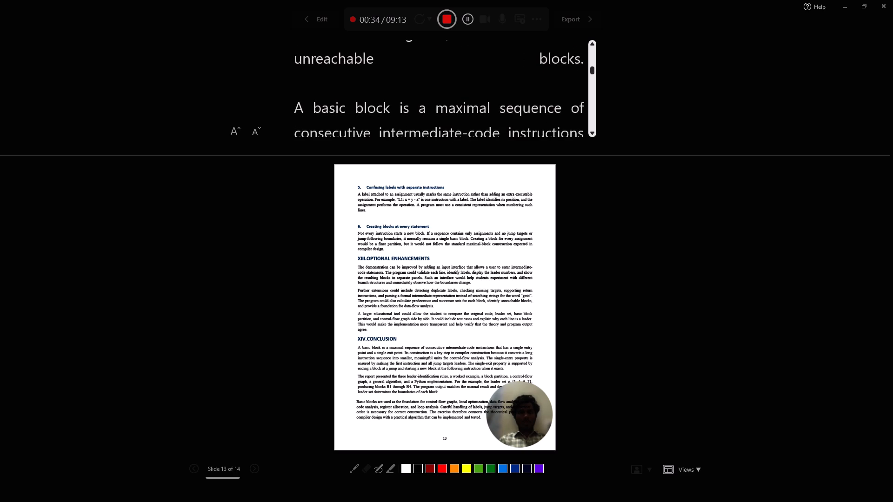
{"action": "scroll", "coordinate": [450, 109], "scroll_direction": "down", "scroll_amount": 1}
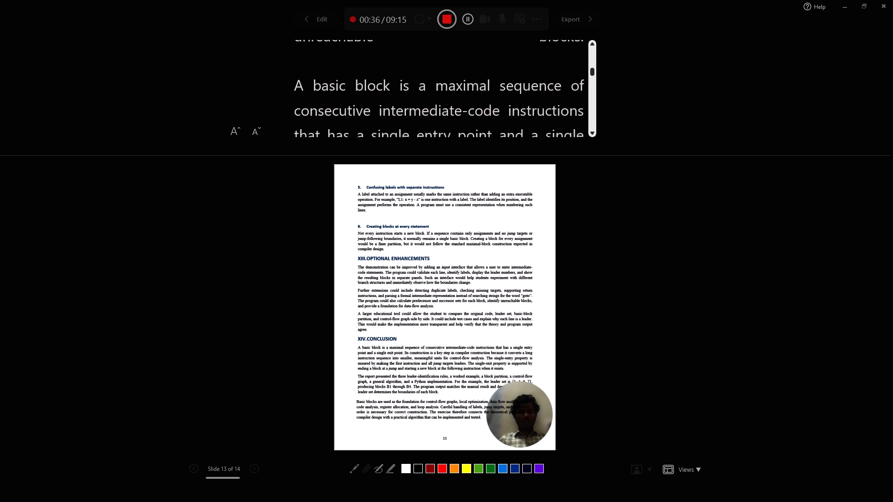
{"action": "scroll", "coordinate": [450, 109], "scroll_direction": "down", "scroll_amount": 1}
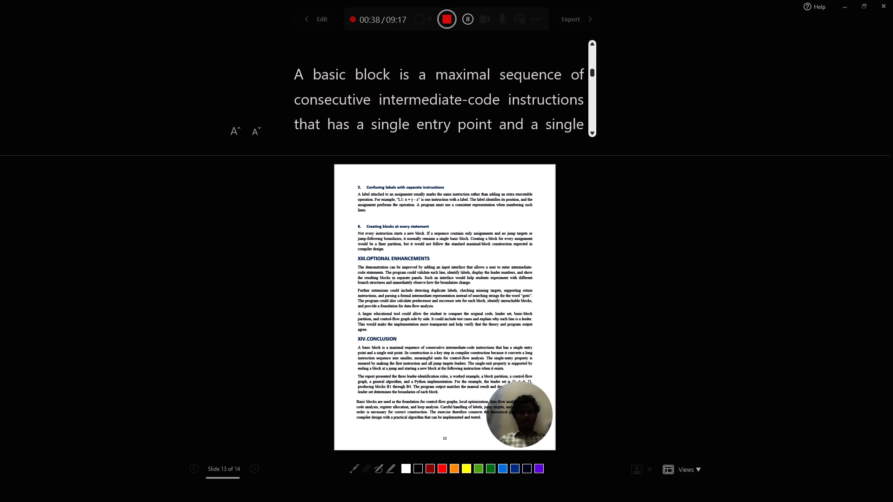
{"action": "scroll", "coordinate": [450, 109], "scroll_direction": "down", "scroll_amount": 1}
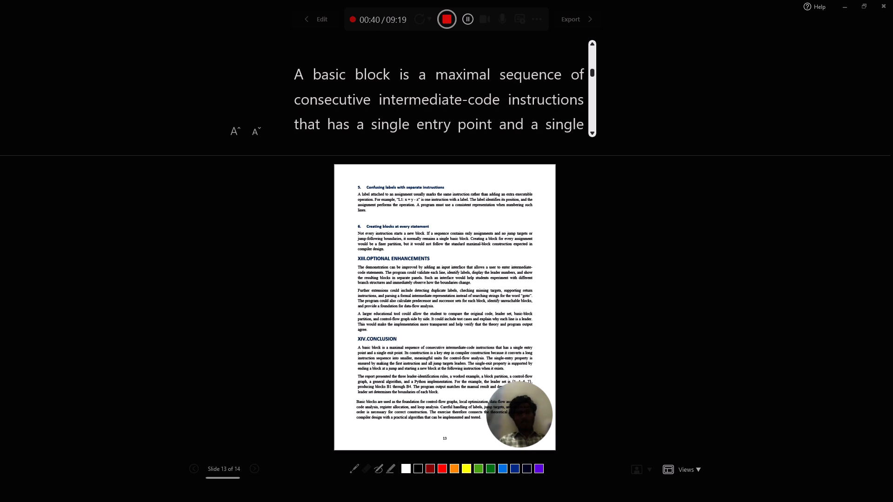
{"action": "scroll", "coordinate": [450, 109], "scroll_direction": "down", "scroll_amount": 1}
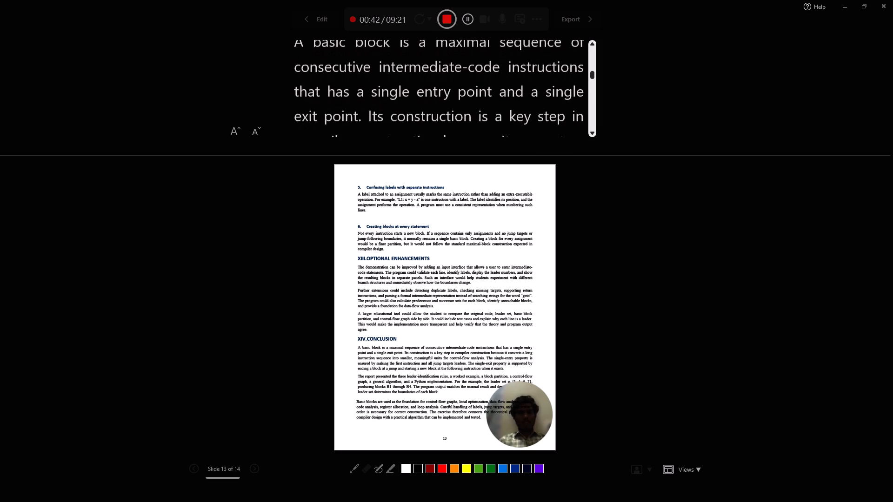
{"action": "scroll", "coordinate": [450, 109], "scroll_direction": "down", "scroll_amount": 2}
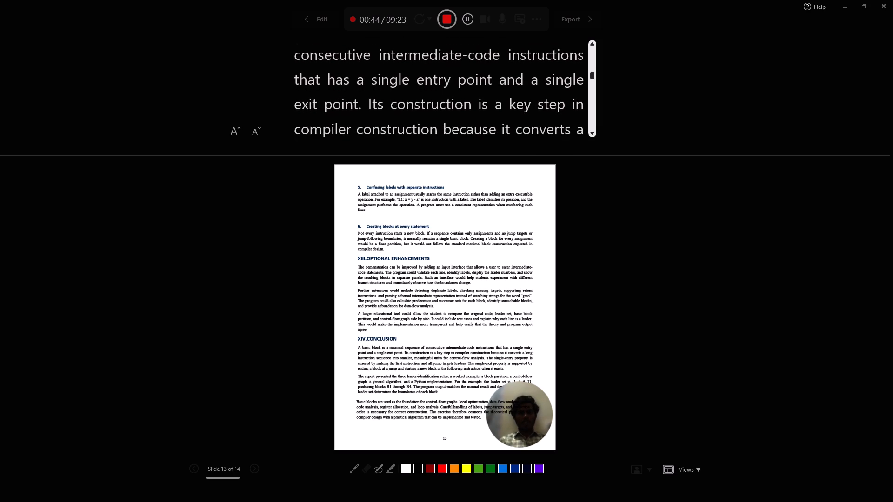
{"action": "scroll", "coordinate": [450, 109], "scroll_direction": "down", "scroll_amount": 1}
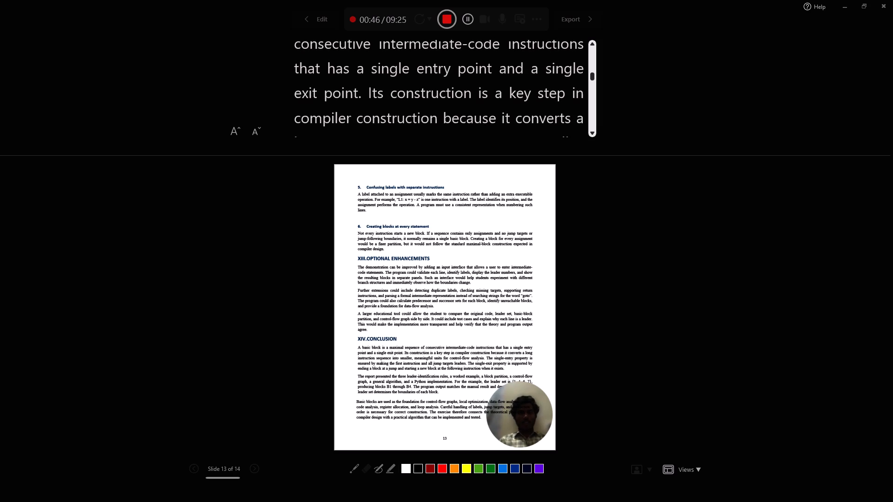
{"action": "scroll", "coordinate": [450, 109], "scroll_direction": "down", "scroll_amount": 1}
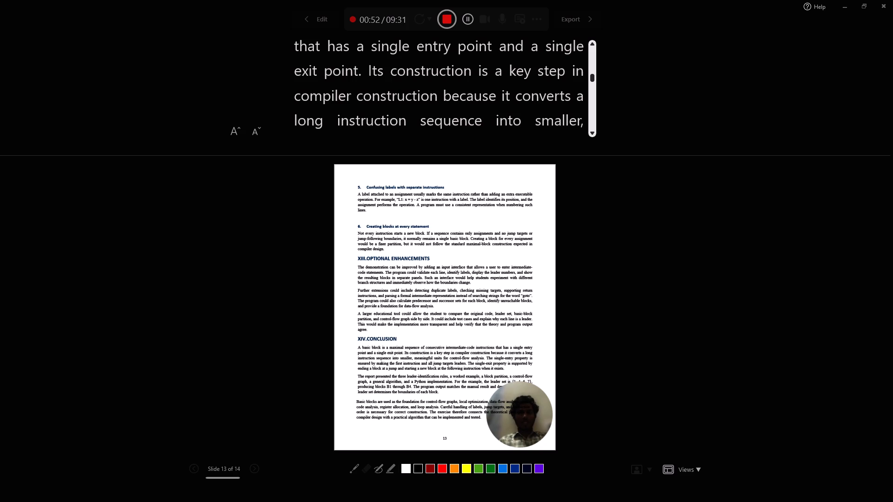
Narrate why basic block construction is a key compiler step, following the teleprompter through the control-flow analysis sentence.
{"action": "scroll", "coordinate": [450, 109], "scroll_direction": "down", "scroll_amount": 1}
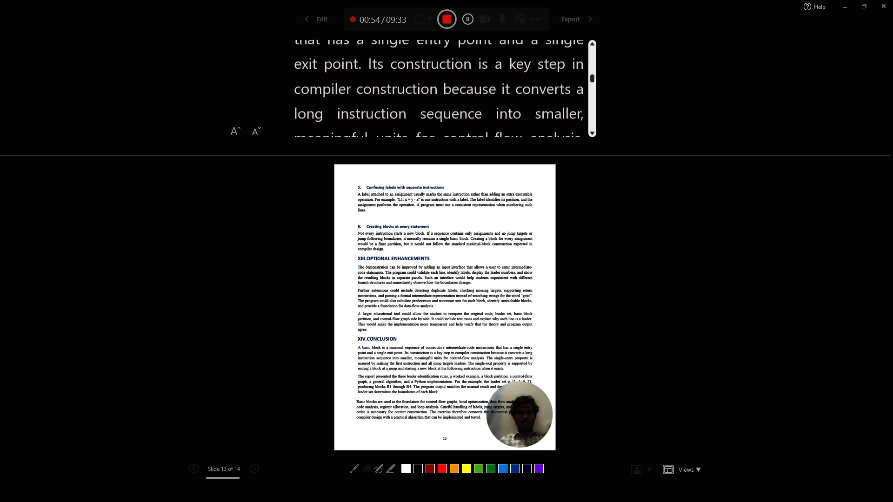
{"action": "scroll", "coordinate": [450, 109], "scroll_direction": "down", "scroll_amount": 2}
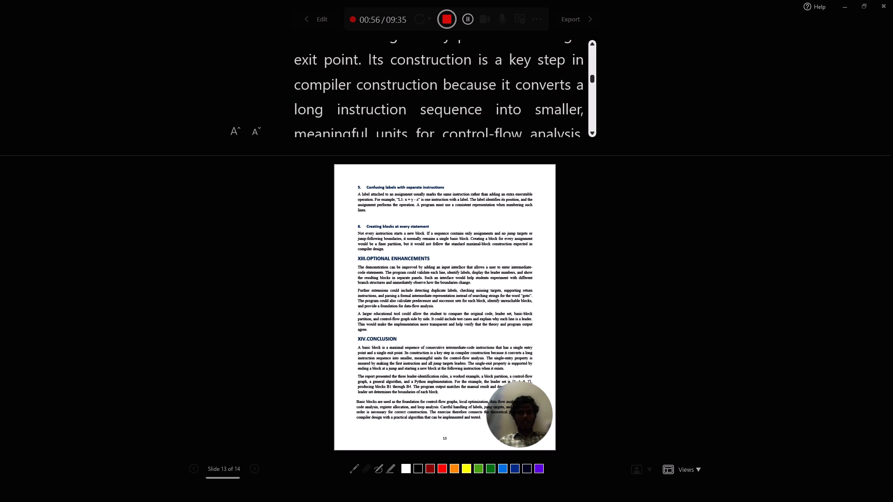
{"action": "scroll", "coordinate": [450, 109], "scroll_direction": "down", "scroll_amount": 4}
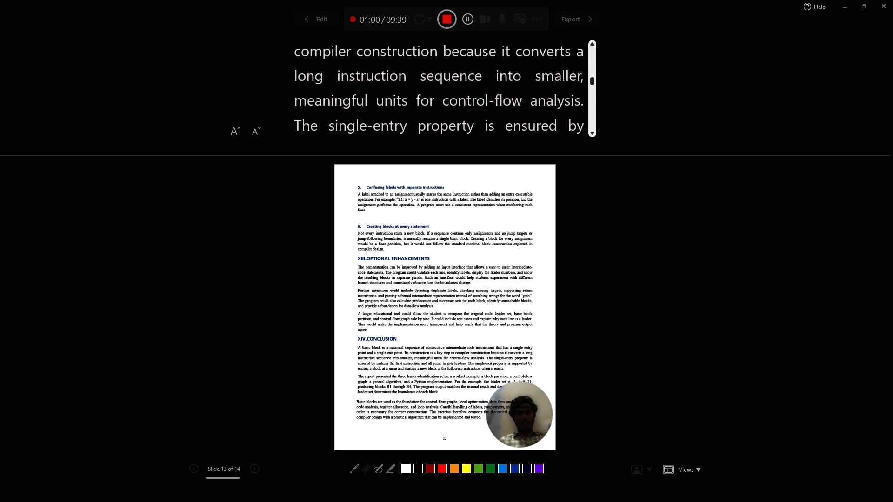
Narrate the single-entry and single-exit properties, advancing the teleprompter to the sentence ending "instruction when it exists".
{"action": "scroll", "coordinate": [450, 109], "scroll_direction": "down", "scroll_amount": 2}
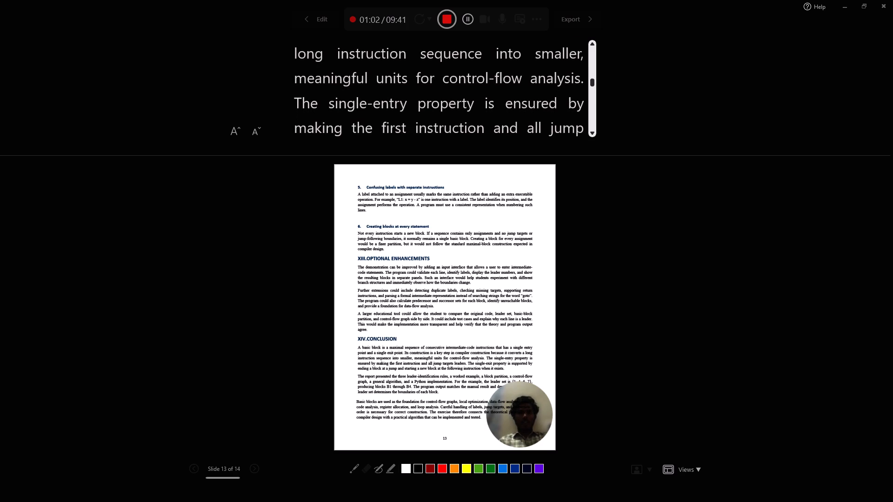
{"action": "scroll", "coordinate": [450, 109], "scroll_direction": "down", "scroll_amount": 7}
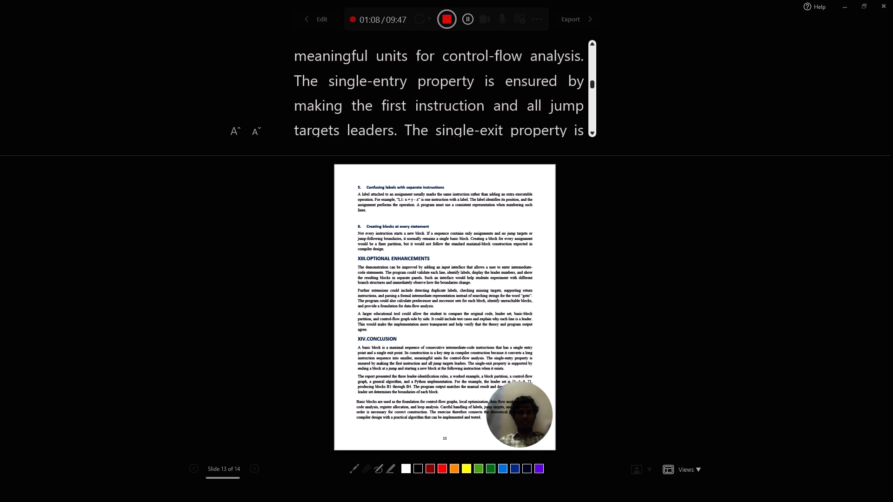
{"action": "scroll", "coordinate": [450, 109], "scroll_direction": "down", "scroll_amount": 1}
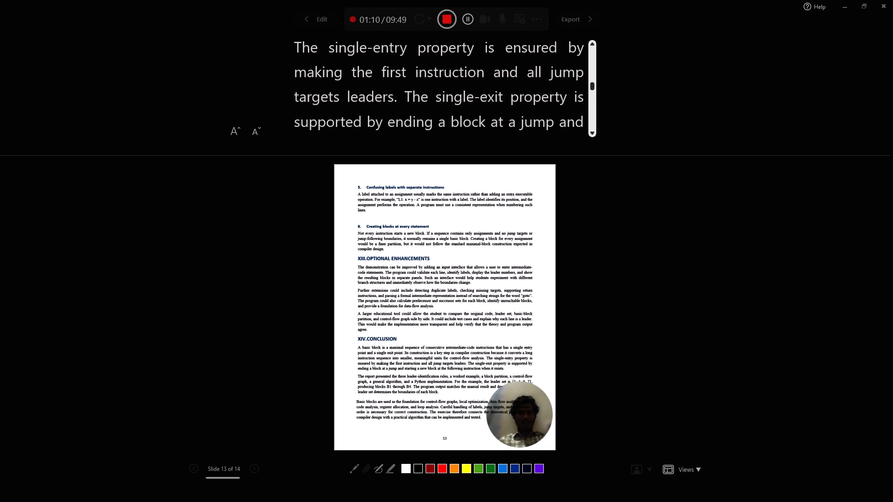
{"action": "scroll", "coordinate": [450, 109], "scroll_direction": "down", "scroll_amount": 1}
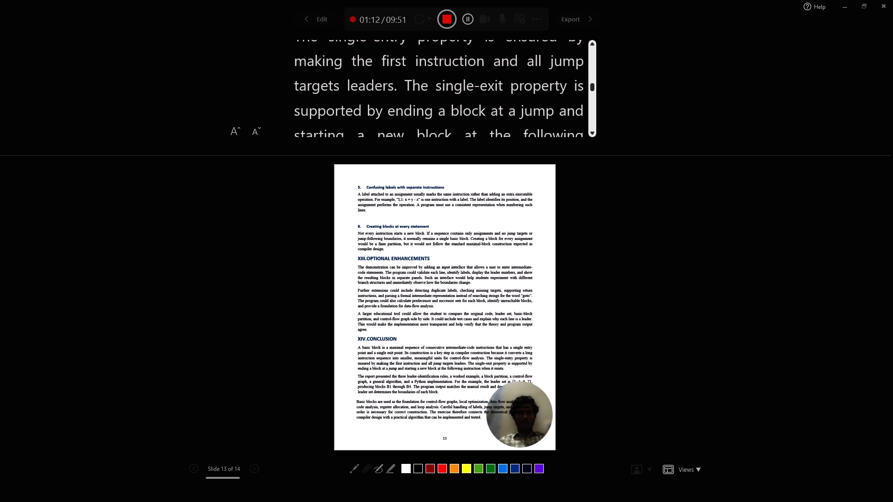
{"action": "scroll", "coordinate": [450, 109], "scroll_direction": "down", "scroll_amount": 1}
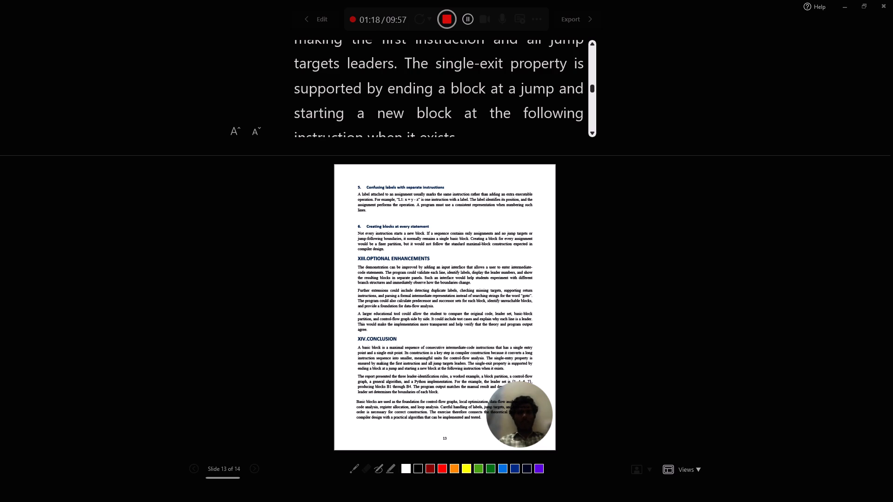
{"action": "scroll", "coordinate": [450, 109], "scroll_direction": "down", "scroll_amount": 1}
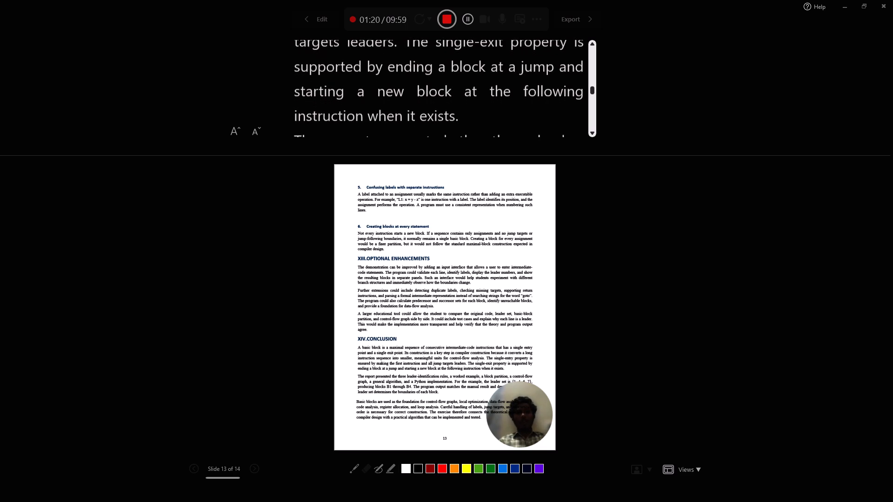
Narrate the report summary, following the teleprompter through the leader-identification rules, worked example, block partition, control-flow graph, general algorithm and Python implementation.
{"action": "scroll", "coordinate": [450, 109], "scroll_direction": "down", "scroll_amount": 2}
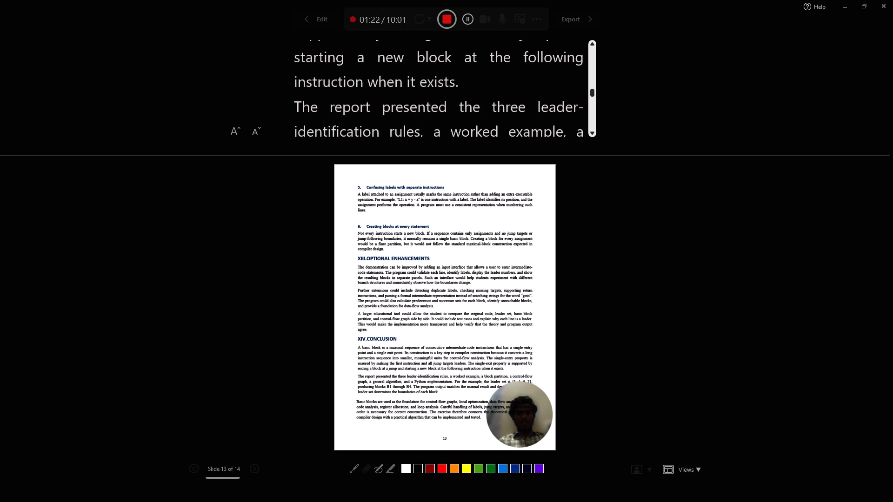
{"action": "scroll", "coordinate": [450, 109], "scroll_direction": "down", "scroll_amount": 2}
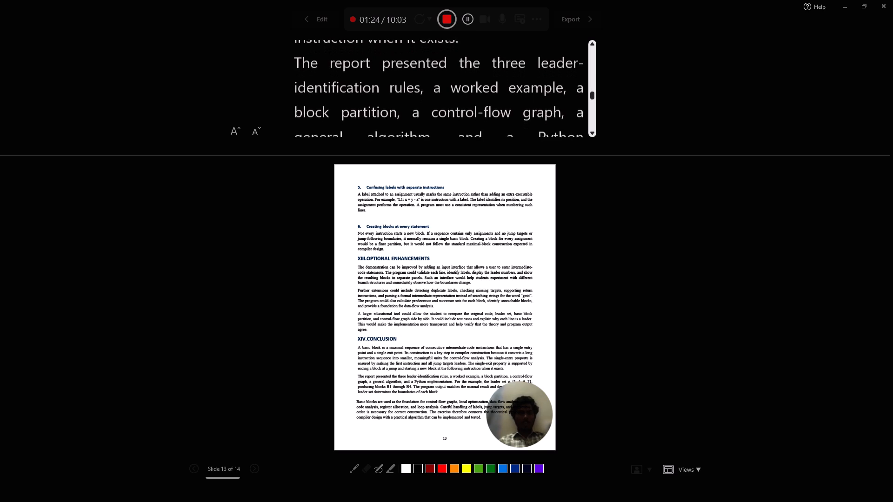
{"action": "scroll", "coordinate": [450, 109], "scroll_direction": "down", "scroll_amount": 1}
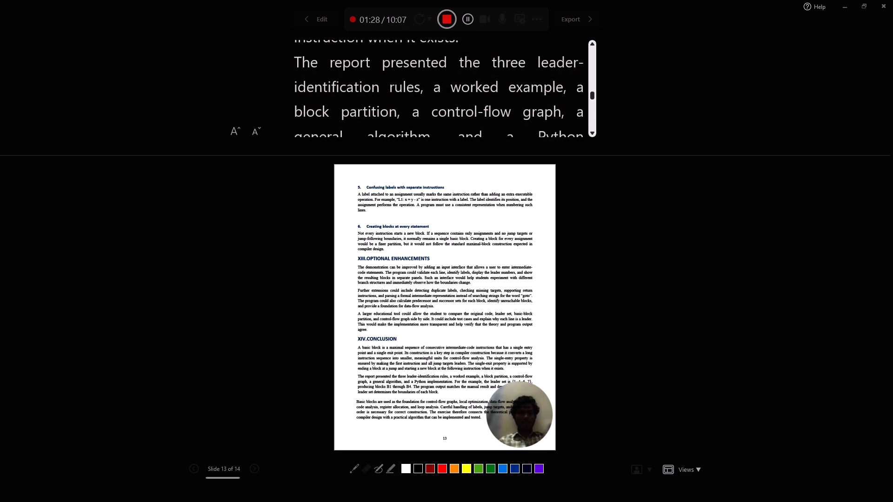
{"action": "scroll", "coordinate": [450, 109], "scroll_direction": "down", "scroll_amount": 1}
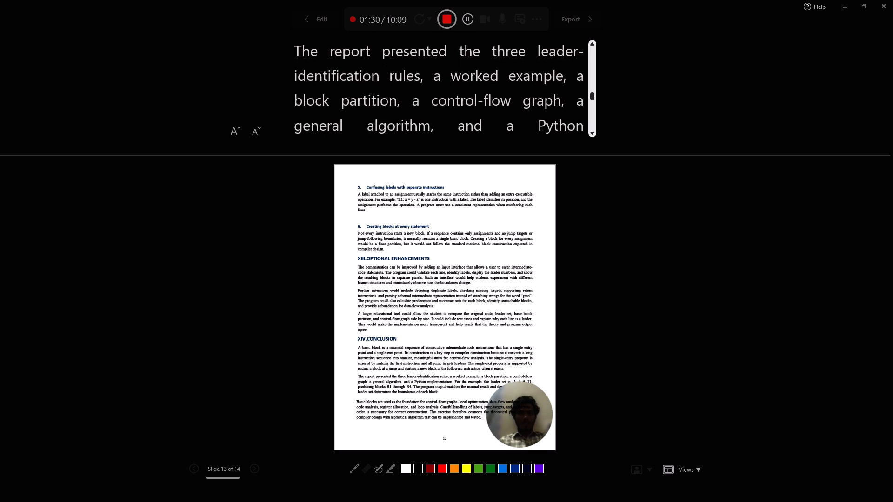
{"action": "scroll", "coordinate": [450, 109], "scroll_direction": "down", "scroll_amount": 1}
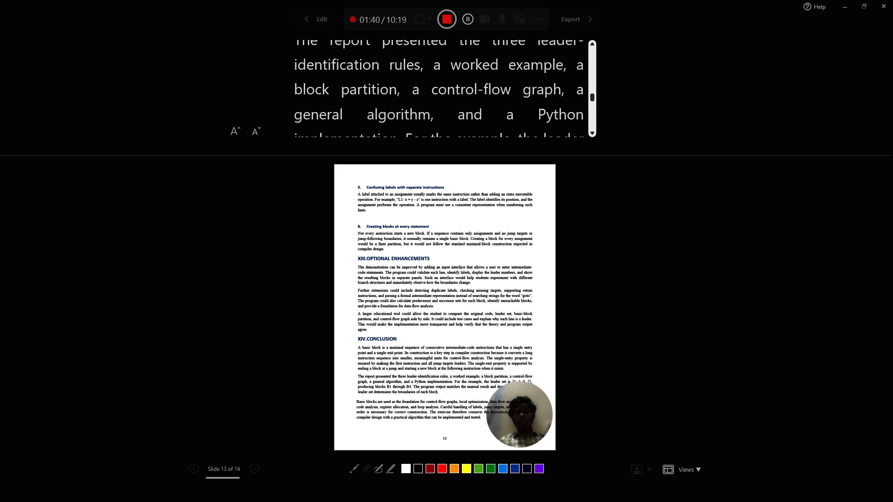
Narrate the example's leader set {1, 4, 6, 7} and blocks B1 through B4, advancing the teleprompter to "boundaries of each block".
{"action": "scroll", "coordinate": [486, 116], "scroll_direction": "down", "scroll_amount": 2}
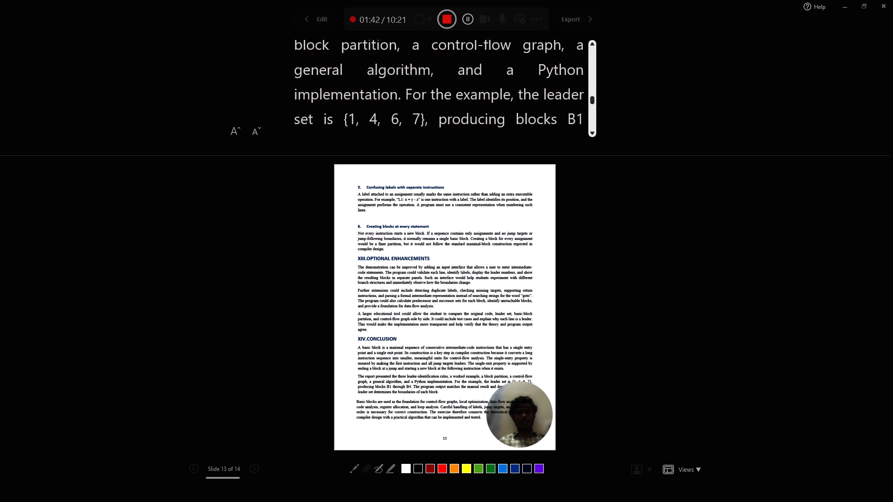
{"action": "scroll", "coordinate": [486, 116], "scroll_direction": "down", "scroll_amount": 1}
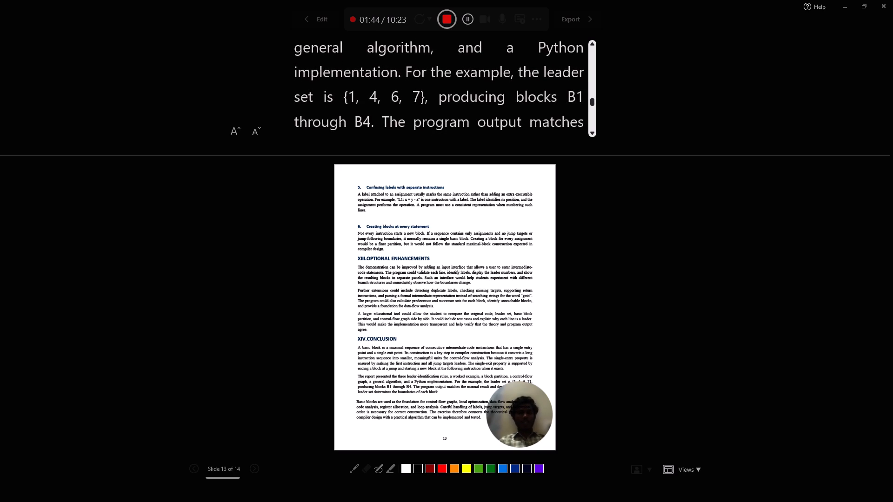
{"action": "scroll", "coordinate": [486, 116], "scroll_direction": "down", "scroll_amount": 1}
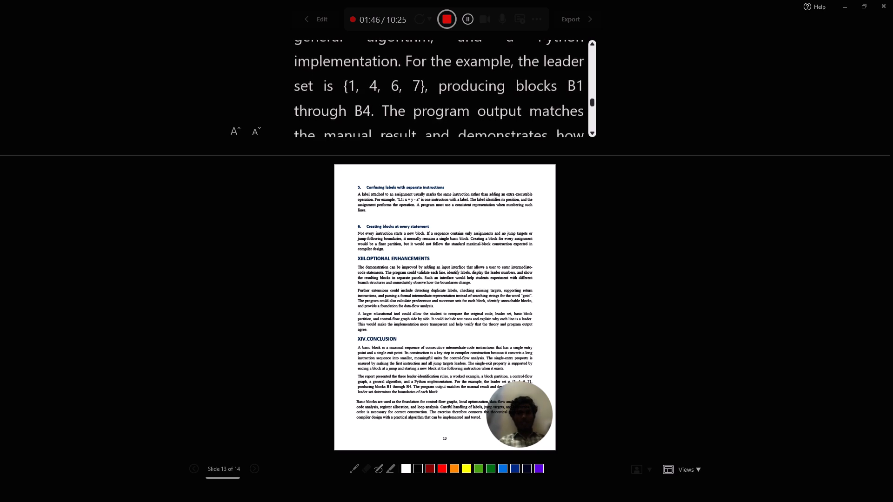
{"action": "scroll", "coordinate": [486, 116], "scroll_direction": "down", "scroll_amount": 1}
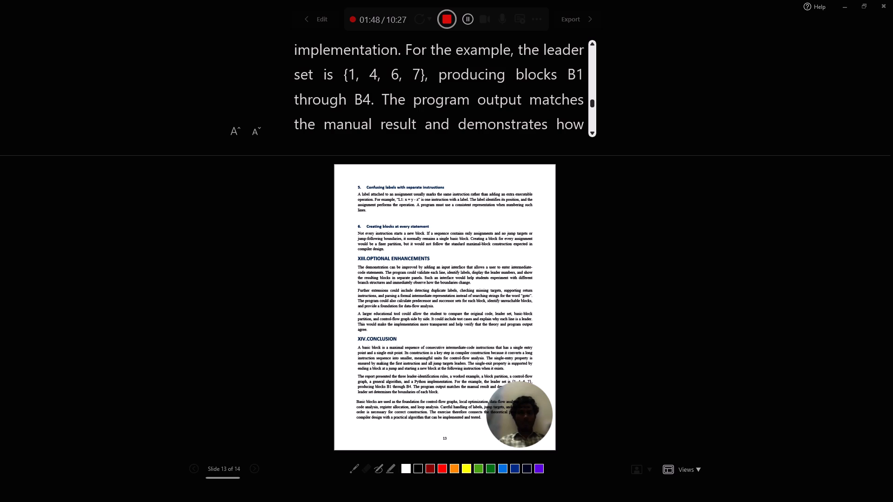
{"action": "scroll", "coordinate": [486, 116], "scroll_direction": "down", "scroll_amount": 2}
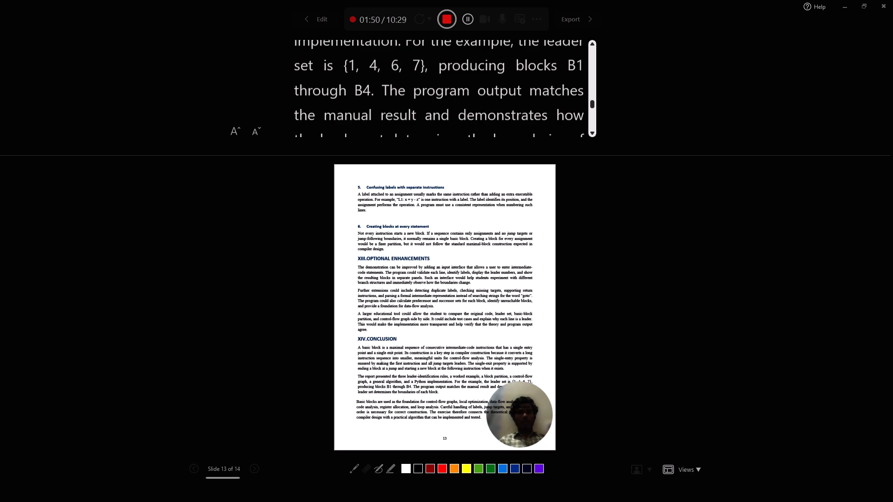
{"action": "scroll", "coordinate": [486, 116], "scroll_direction": "down", "scroll_amount": 3}
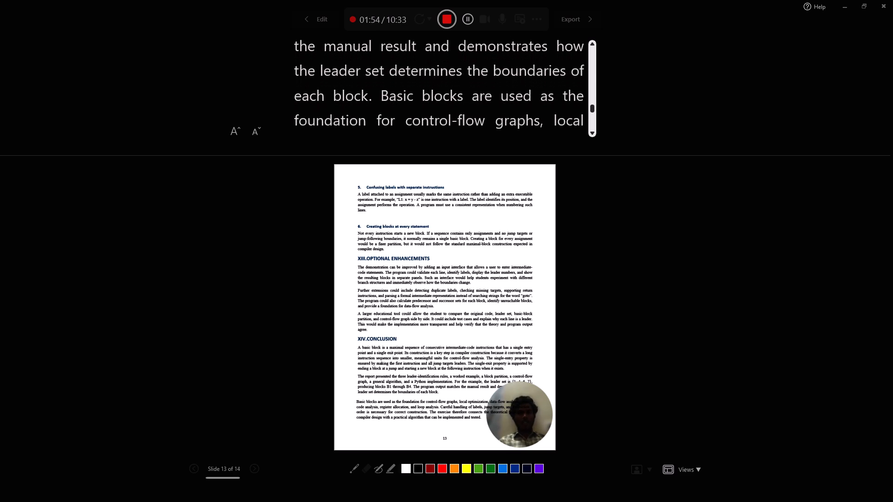
Narrate the uses of basic blocks, following the teleprompter from control-flow graphs and local optimization through register allocation and loop analysis.
{"action": "scroll", "coordinate": [486, 116], "scroll_direction": "down", "scroll_amount": 2}
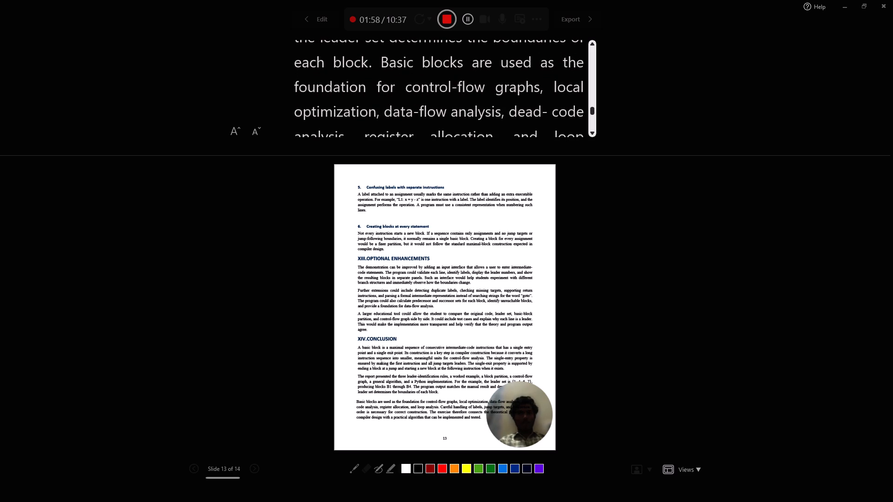
{"action": "scroll", "coordinate": [486, 116], "scroll_direction": "down", "scroll_amount": 2}
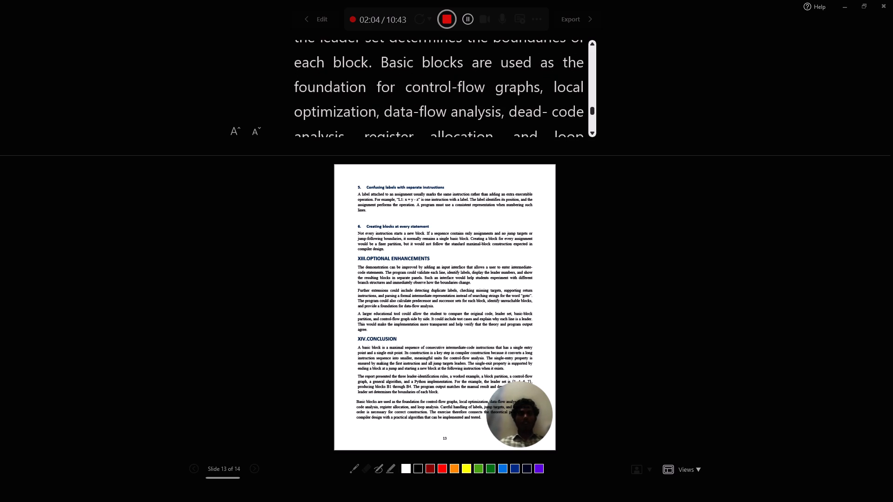
{"action": "scroll", "coordinate": [486, 116], "scroll_direction": "down", "scroll_amount": 1}
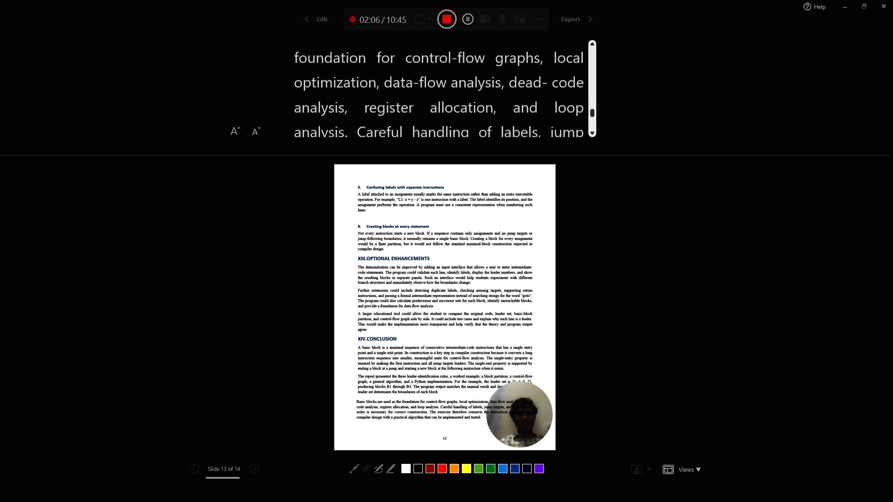
{"action": "scroll", "coordinate": [486, 116], "scroll_direction": "down", "scroll_amount": 1}
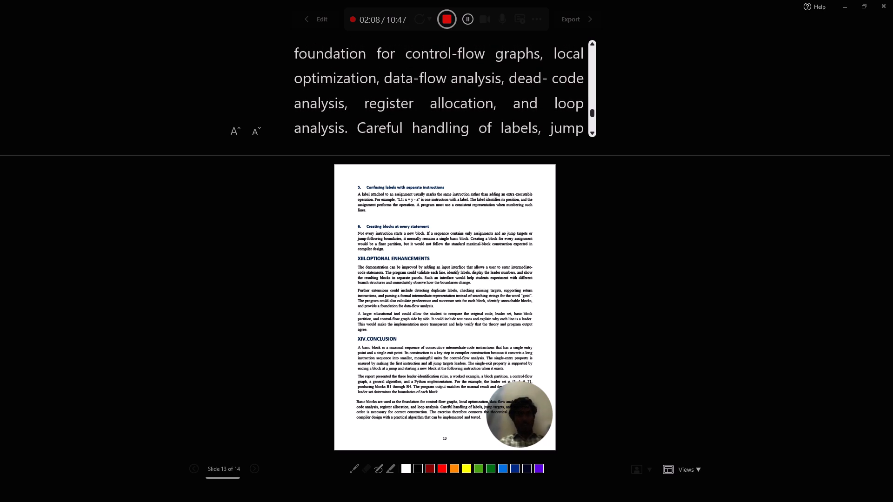
{"action": "scroll", "coordinate": [486, 116], "scroll_direction": "down", "scroll_amount": 1}
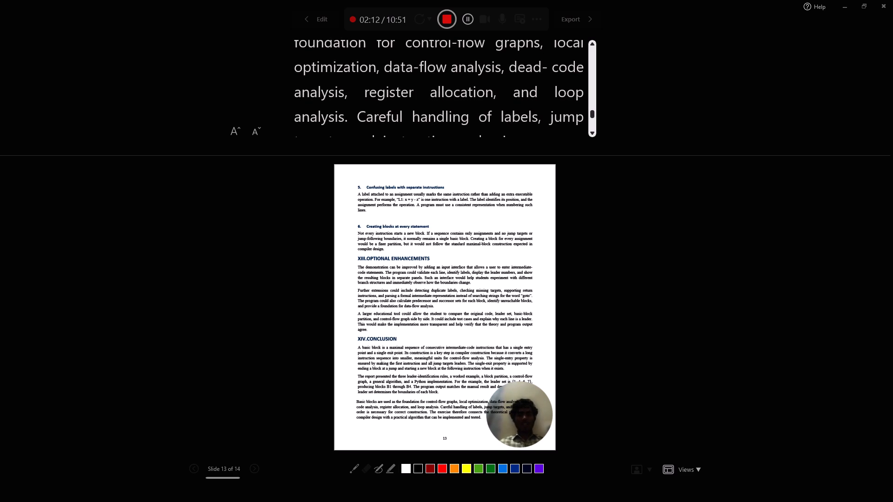
Narrate the closing sentences on careful handling of labels through "implemented and tested", and stop the slide 13 recording.
{"action": "scroll", "coordinate": [486, 116], "scroll_direction": "down", "scroll_amount": 1}
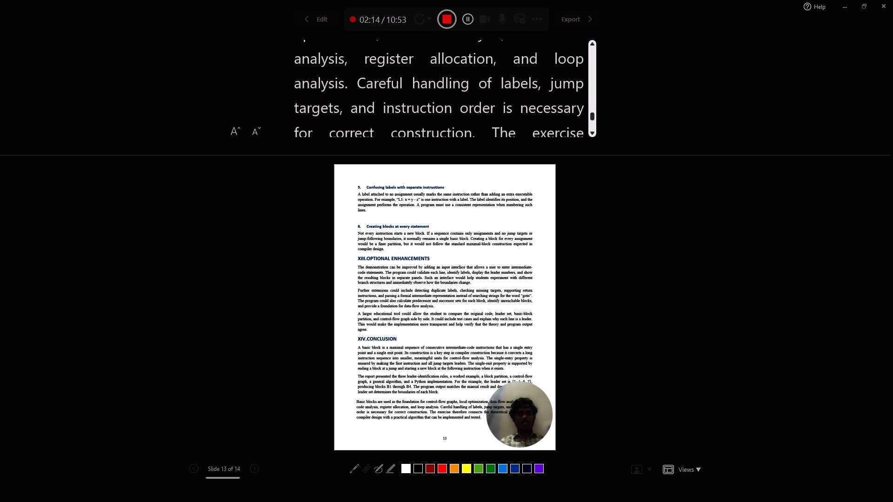
{"action": "scroll", "coordinate": [486, 116], "scroll_direction": "down", "scroll_amount": 2}
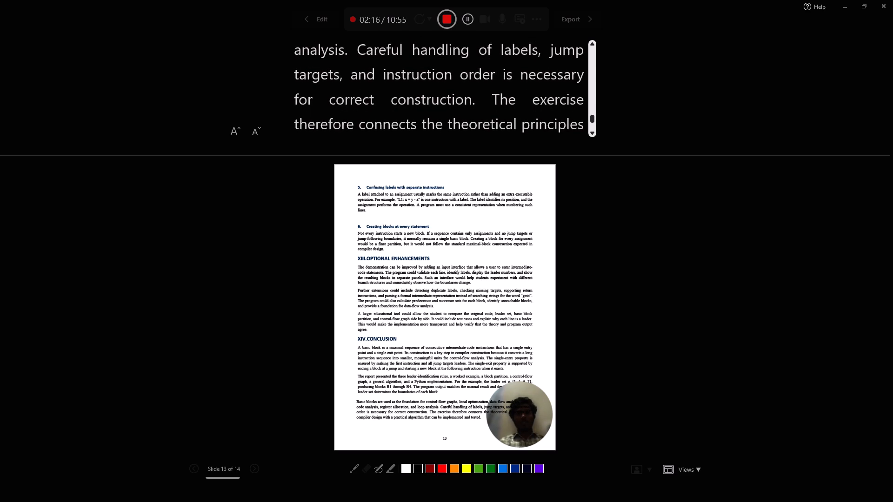
{"action": "scroll", "coordinate": [486, 116], "scroll_direction": "down", "scroll_amount": 1}
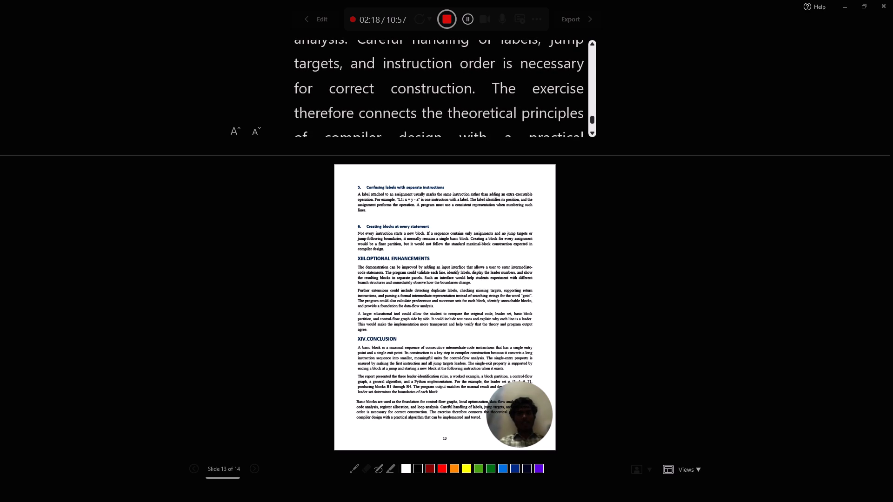
{"action": "scroll", "coordinate": [486, 116], "scroll_direction": "down", "scroll_amount": 1}
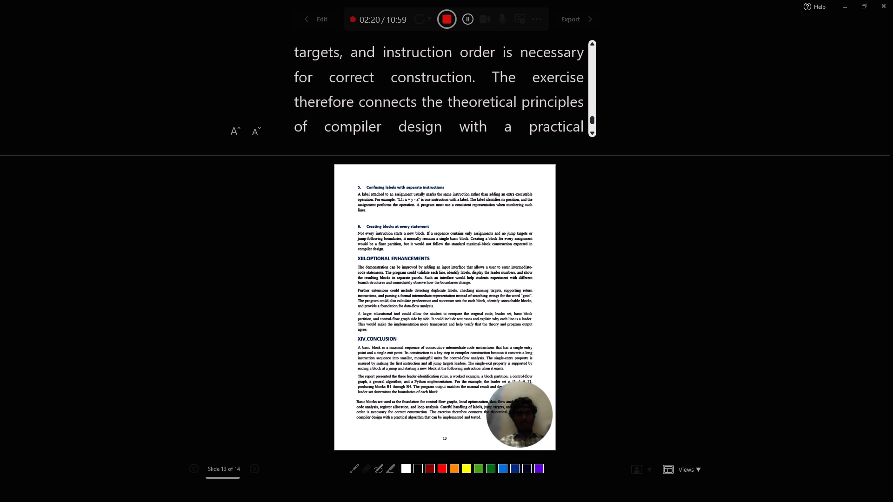
{"action": "scroll", "coordinate": [486, 116], "scroll_direction": "down", "scroll_amount": 2}
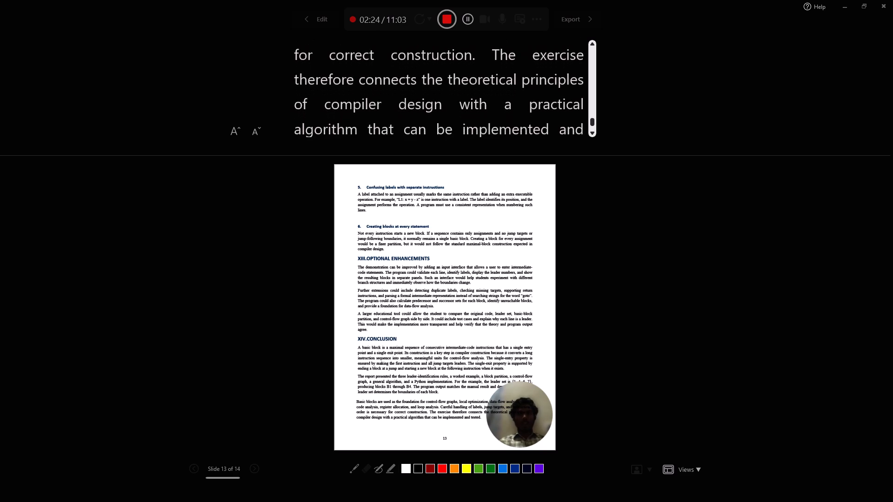
{"action": "scroll", "coordinate": [486, 116], "scroll_direction": "down", "scroll_amount": 2}
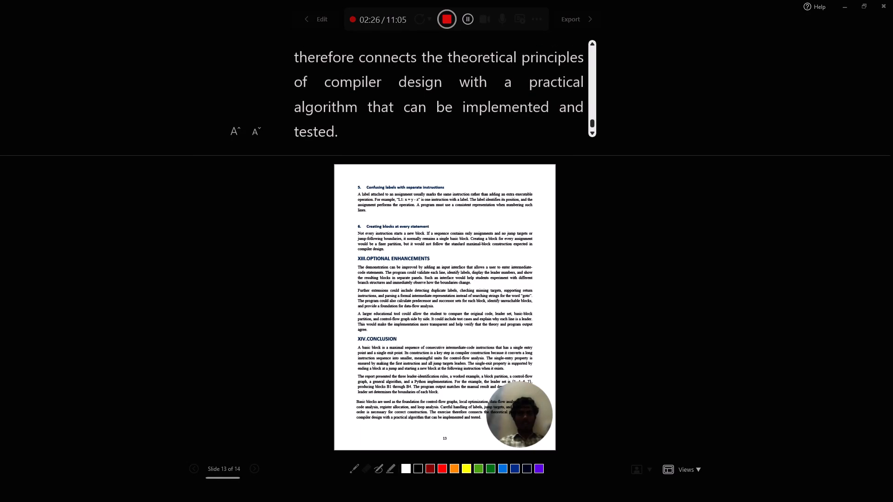
{"action": "scroll", "coordinate": [486, 116], "scroll_direction": "down", "scroll_amount": 1}
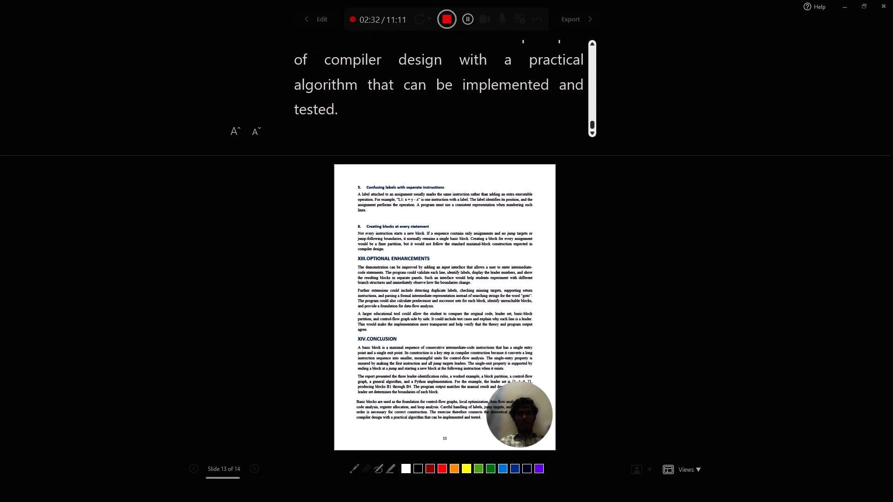
{"action": "left_click", "coordinate": [447, 21]}
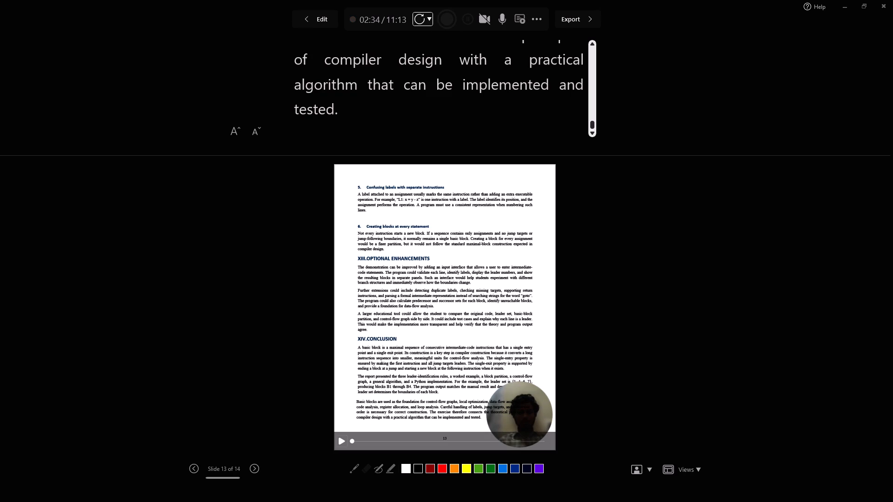
Play back slide 13's new recording, skipping ahead to review its final part.
{"action": "left_click", "coordinate": [340, 444]}
{"action": "left_click", "coordinate": [516, 439]}
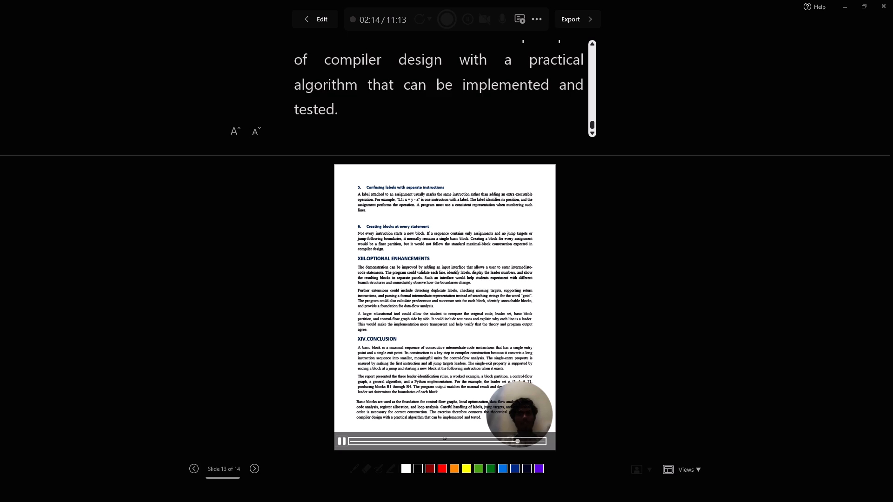
{"action": "left_click", "coordinate": [530, 441]}
{"action": "scroll", "coordinate": [500, 126], "scroll_direction": "up", "scroll_amount": 4}
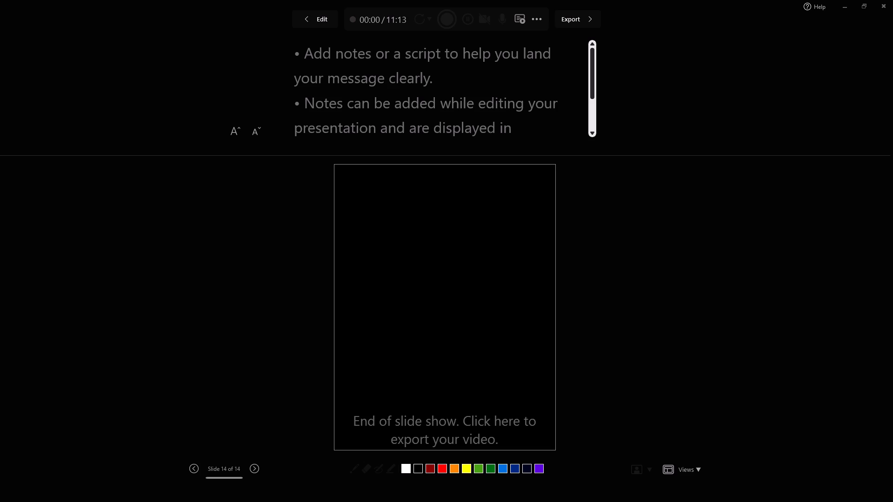
Close the recording view without exporting the video and return to the presentation's editing view.
{"action": "left_click", "coordinate": [880, 7]}
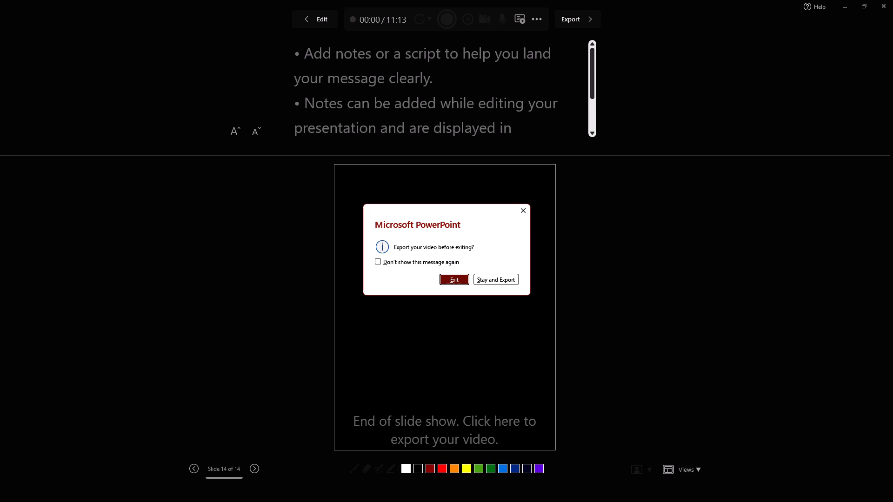
{"action": "left_click", "coordinate": [522, 210]}
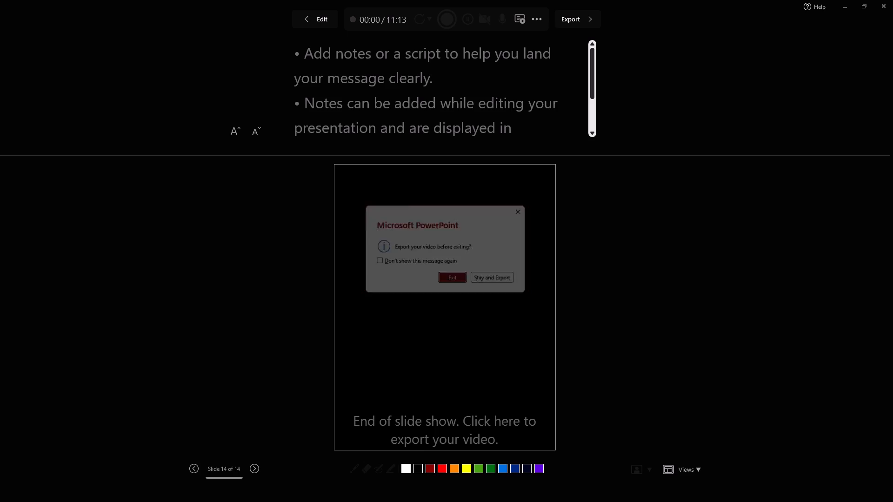
{"action": "left_click", "coordinate": [886, 6]}
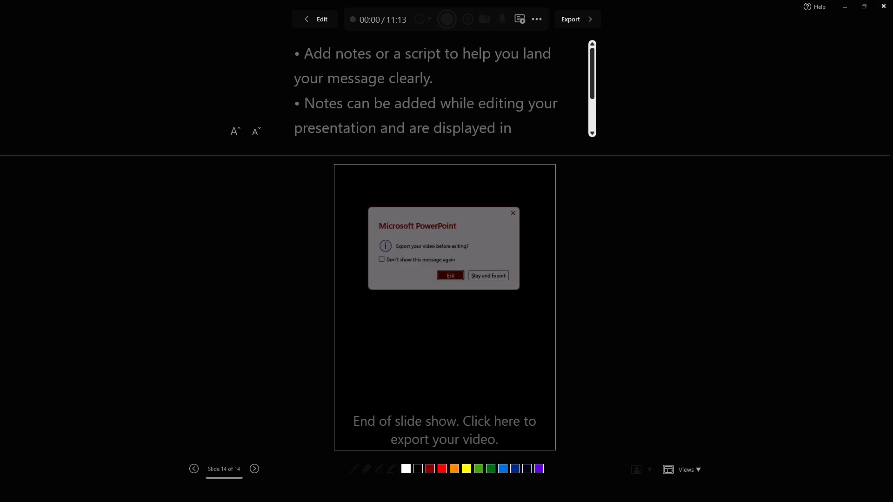
{"action": "left_click", "coordinate": [448, 278]}
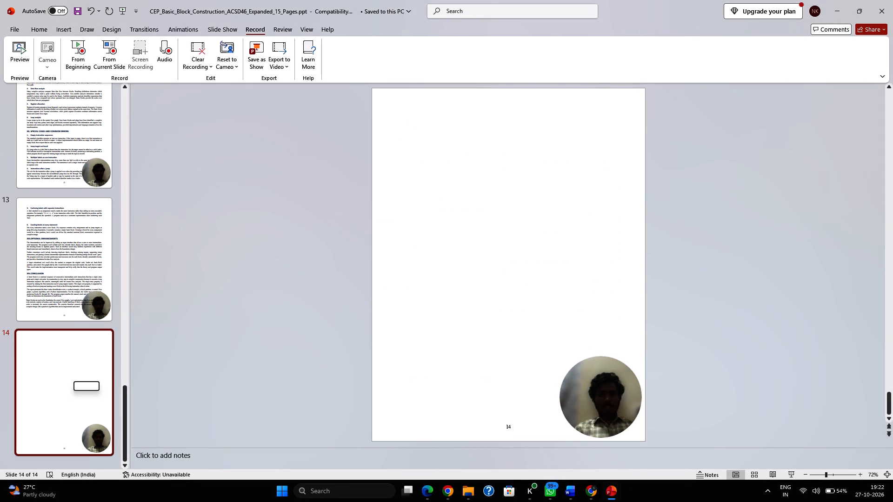
Delete the blank slide 14 at the end of the presentation.
{"action": "right_click", "coordinate": [73, 372]}
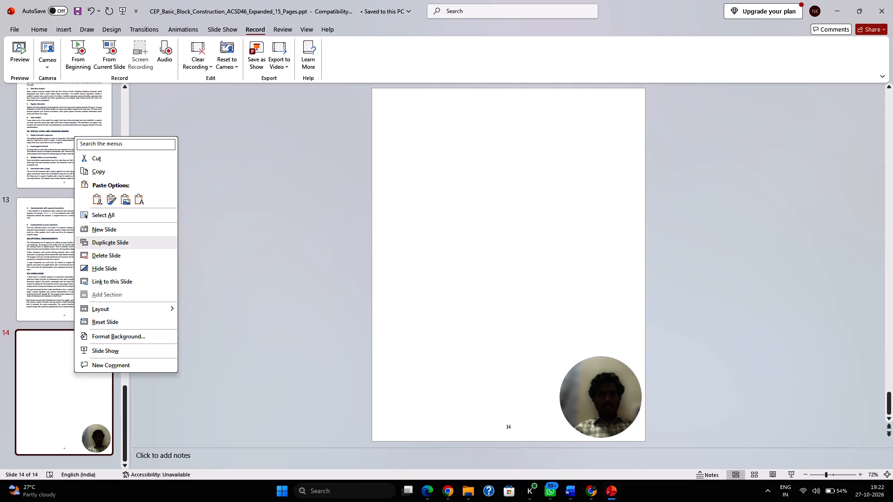
{"action": "left_click", "coordinate": [122, 260]}
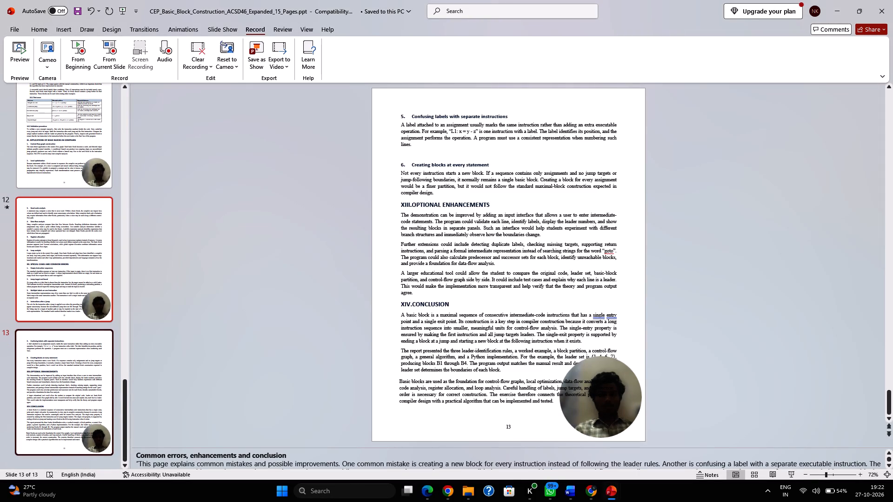
Return to slide 1 and export the recorded presentation as a Full HD (1080p) MP4 video to the Downloads folder, keeping the default settings.
{"action": "scroll", "coordinate": [65, 280], "scroll_direction": "up", "scroll_amount": 8}
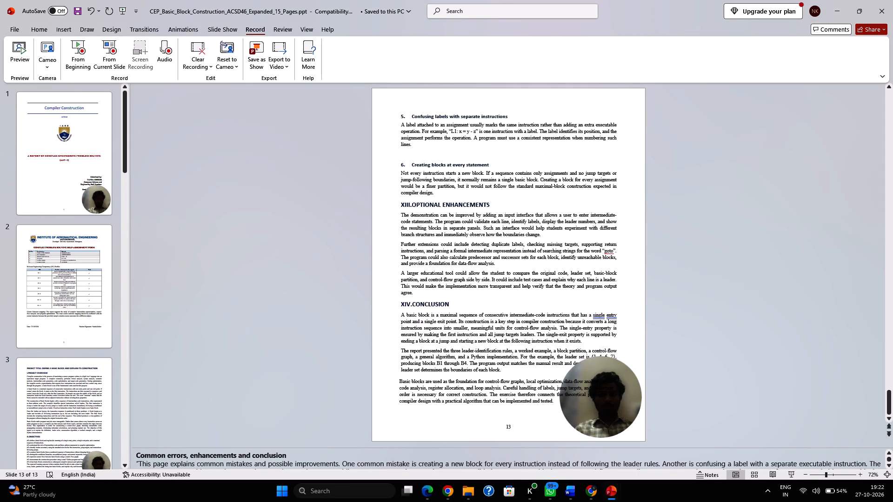
{"action": "left_click", "coordinate": [87, 206]}
{"action": "scroll", "coordinate": [70, 282], "scroll_direction": "down", "scroll_amount": 8}
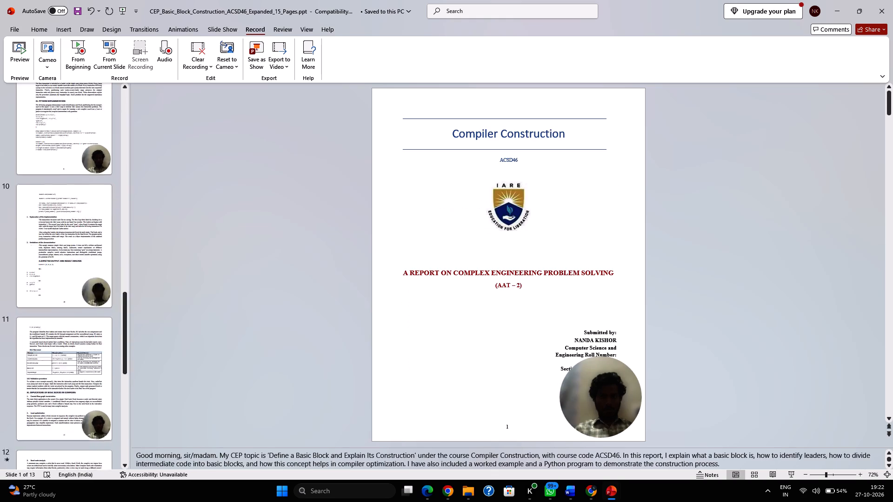
{"action": "scroll", "coordinate": [70, 282], "scroll_direction": "up", "scroll_amount": 10}
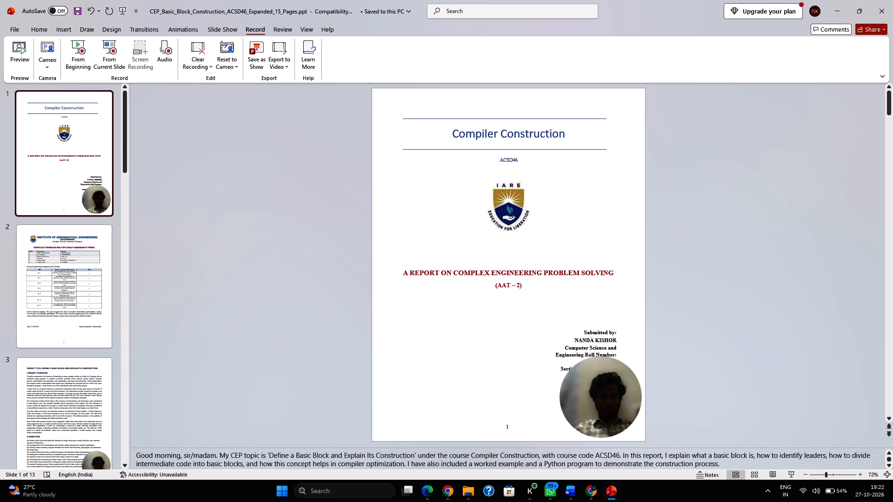
{"action": "left_click", "coordinate": [286, 61]}
{"action": "left_click", "coordinate": [291, 83]}
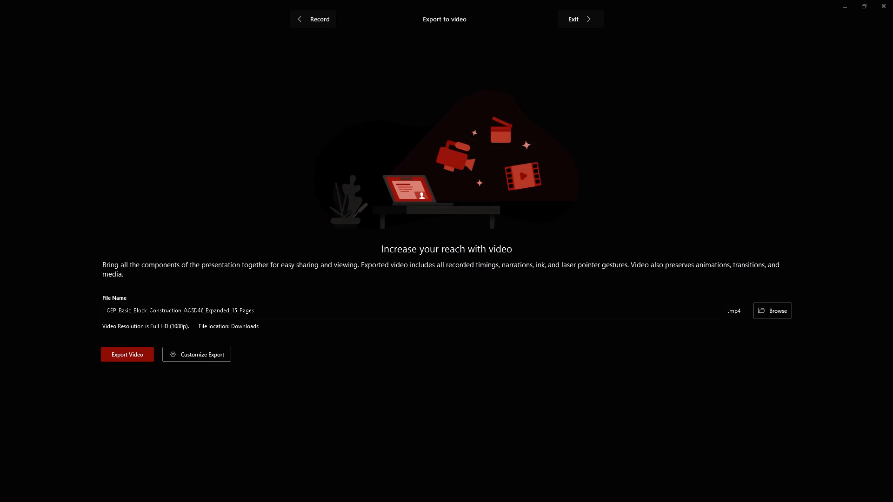
{"action": "left_click", "coordinate": [146, 355]}
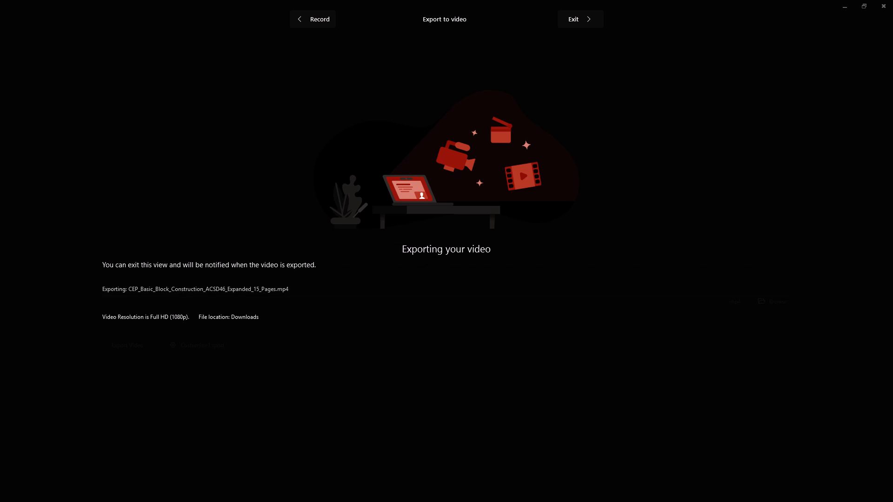